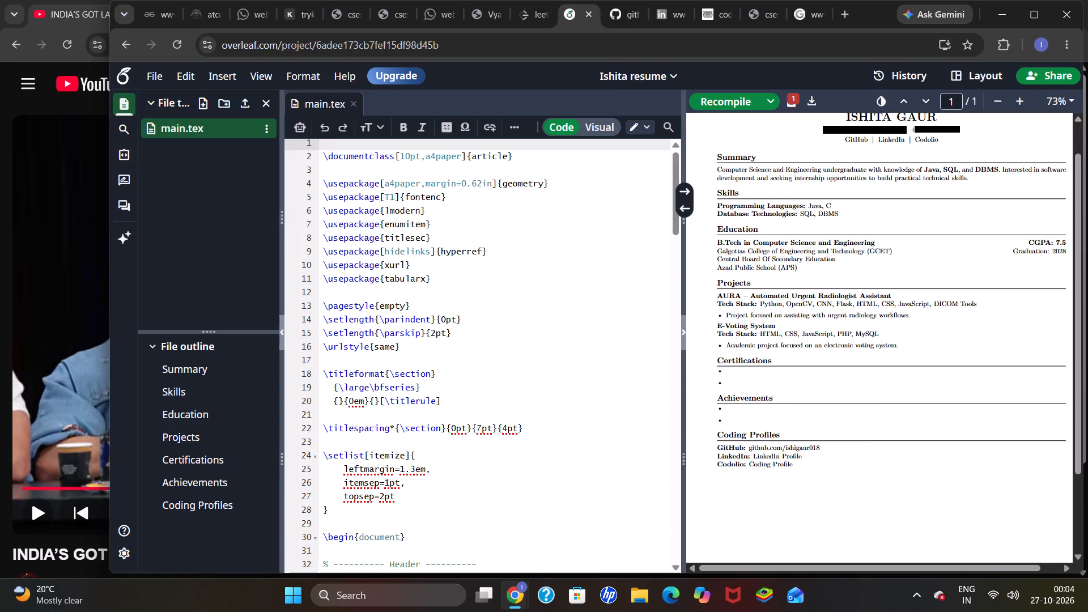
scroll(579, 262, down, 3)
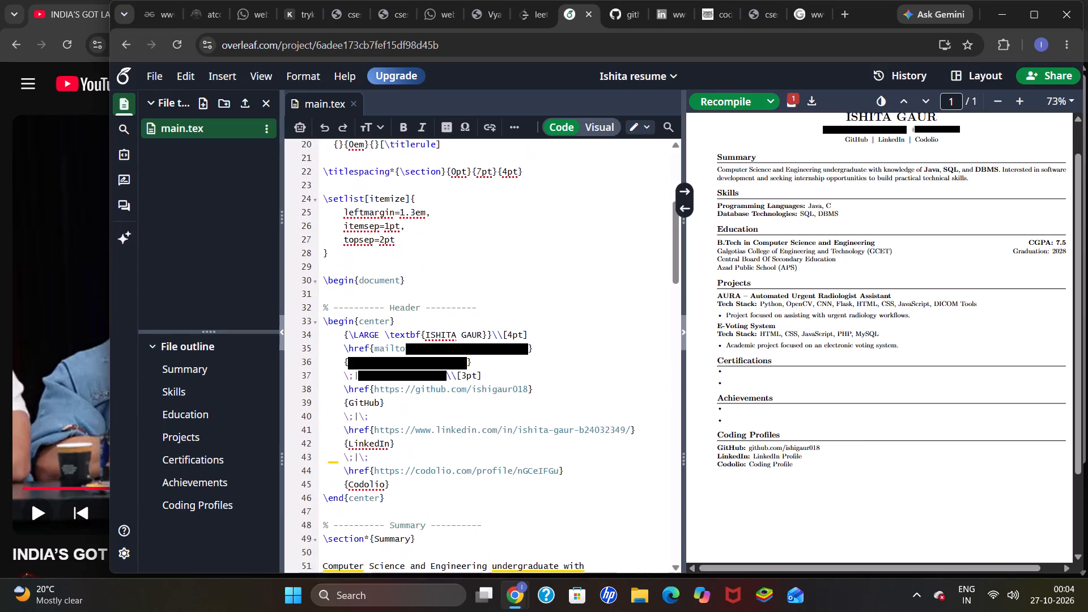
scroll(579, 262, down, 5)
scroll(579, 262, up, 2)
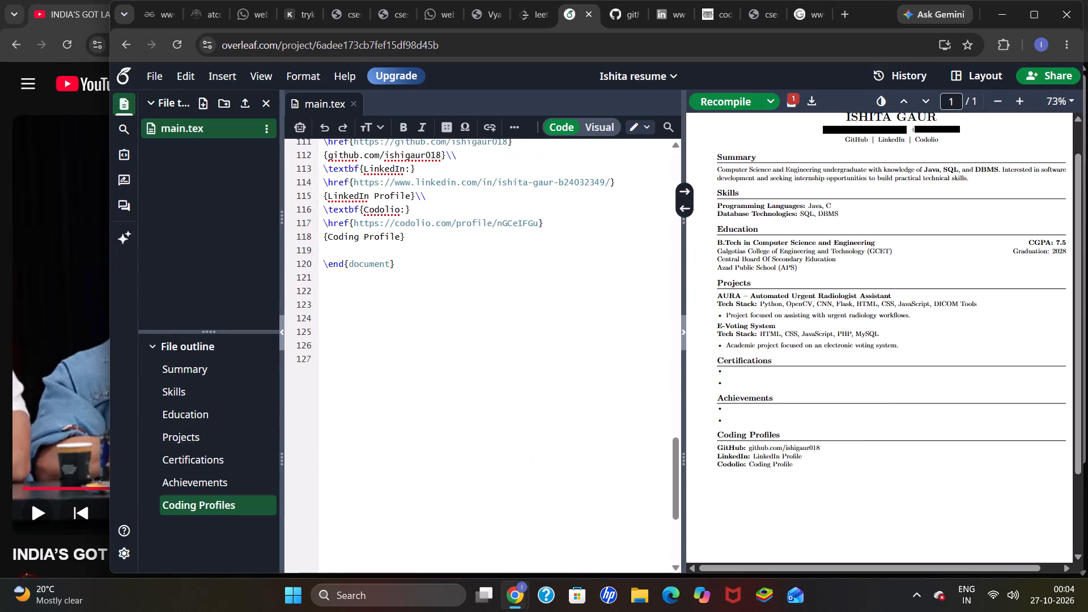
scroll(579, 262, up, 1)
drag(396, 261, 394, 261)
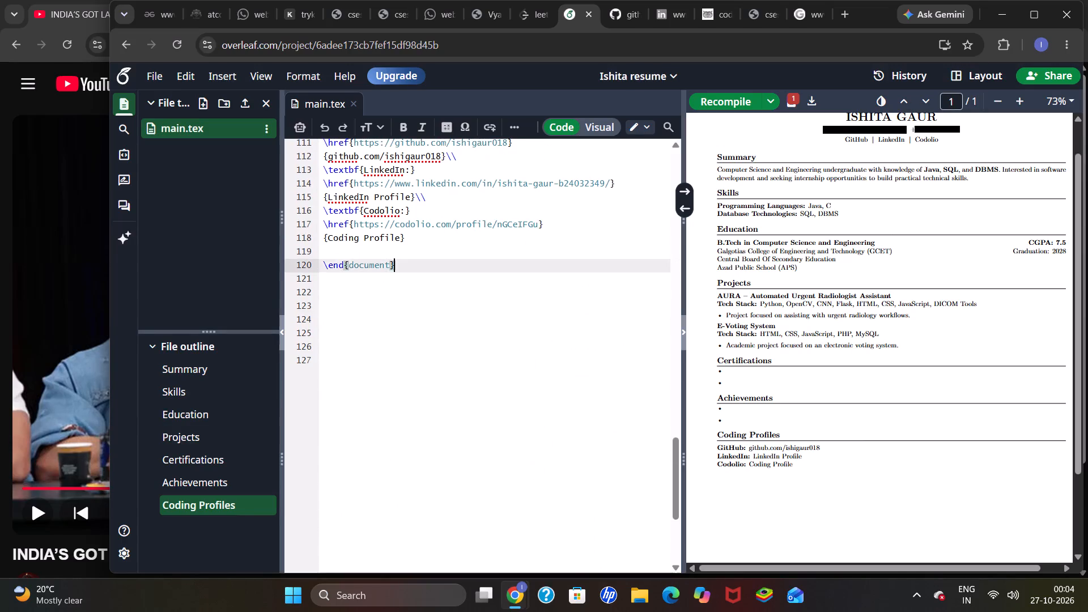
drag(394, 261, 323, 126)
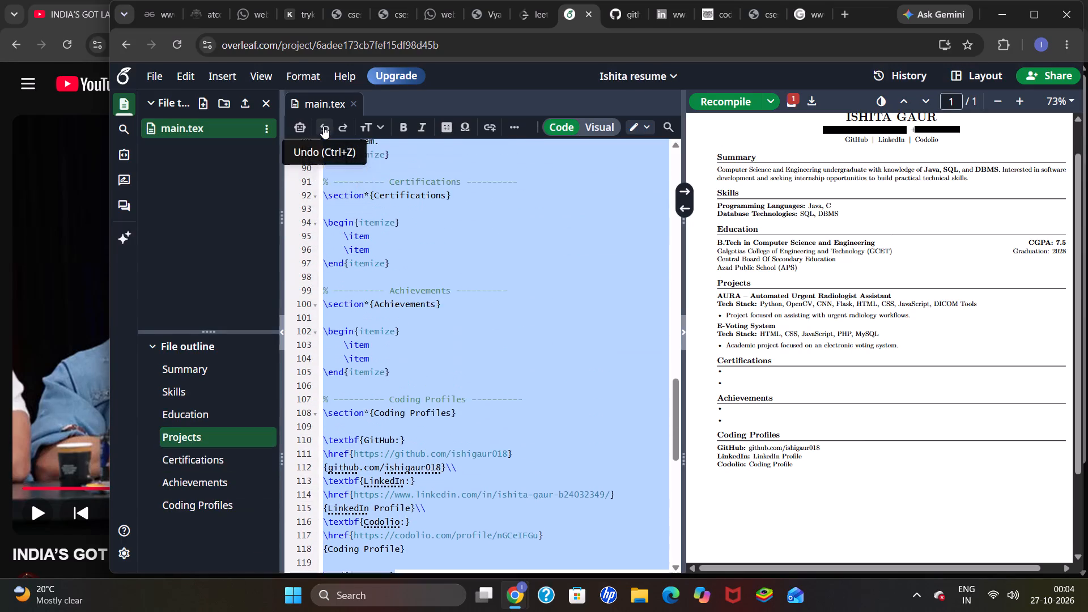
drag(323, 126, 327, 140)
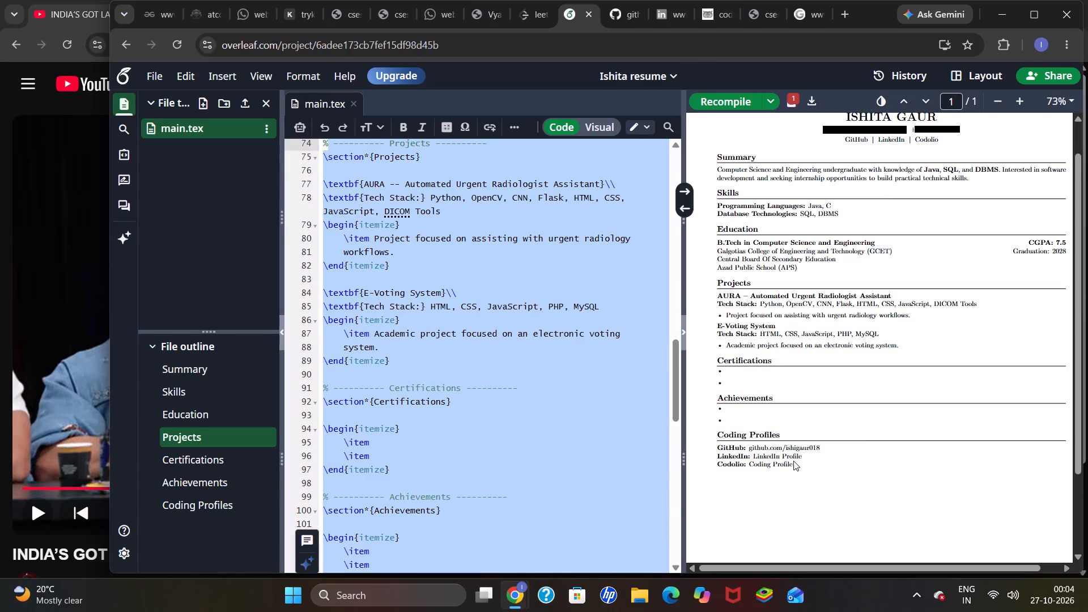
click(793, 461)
Fill in the first empty item of the Certifications list, starting its text with "Infosis Springboard".
click(670, 437)
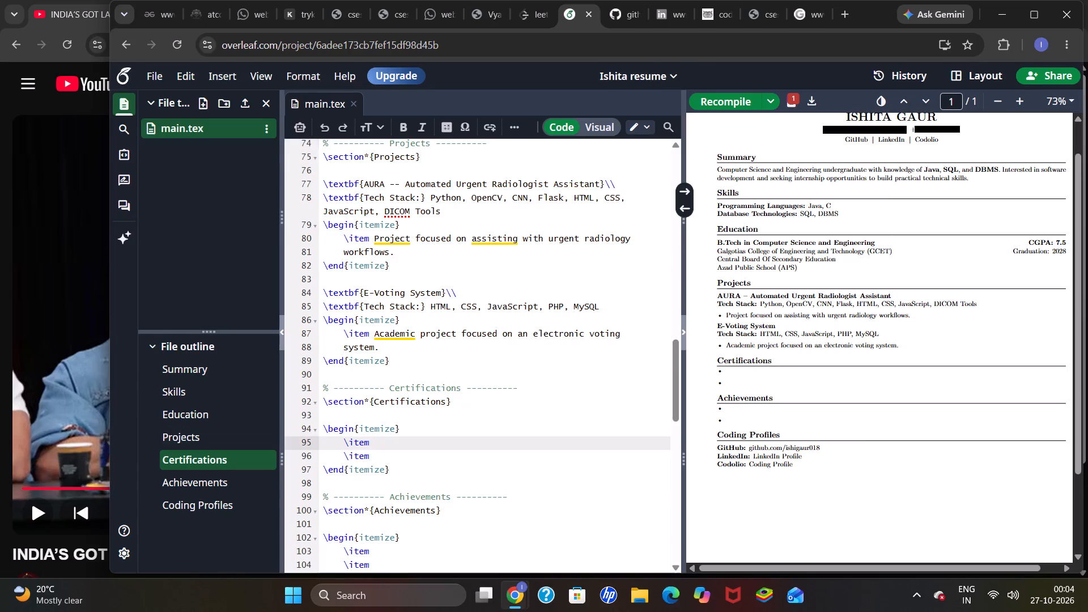
scroll(525, 428, down, 2)
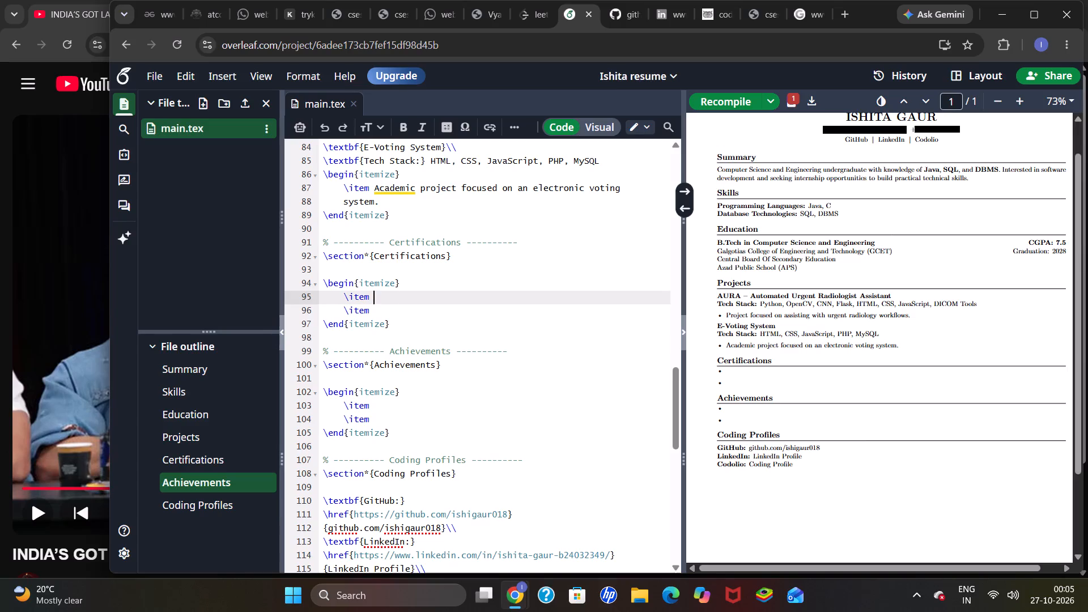
key(i)
key(BackSpace)
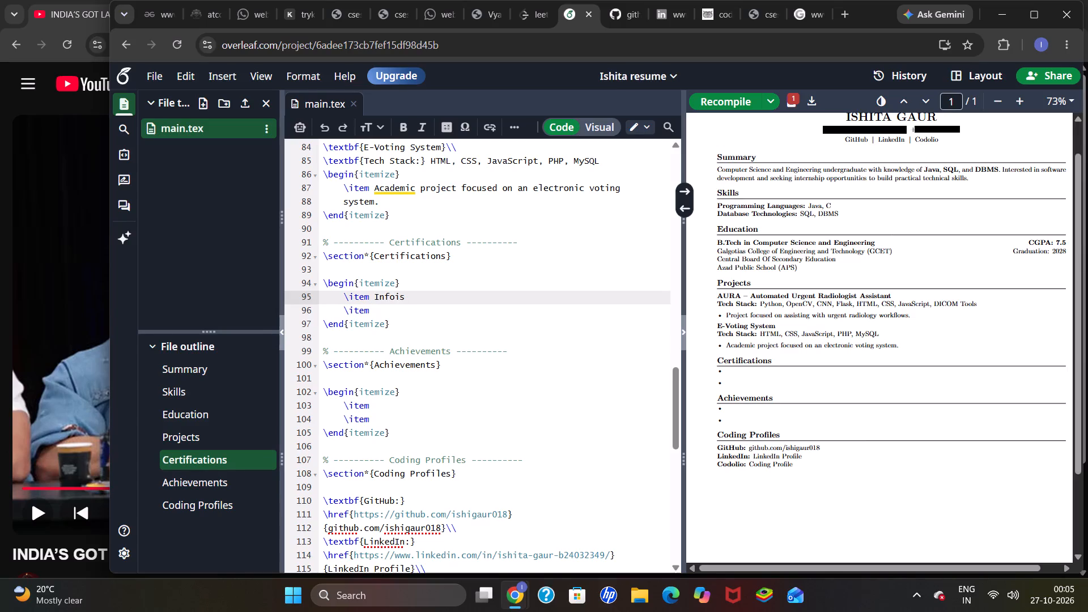
key(BackSpace)
key(BackSpace)
text(sis)
key(space)
key(s)
text(pringboard)
key(space)
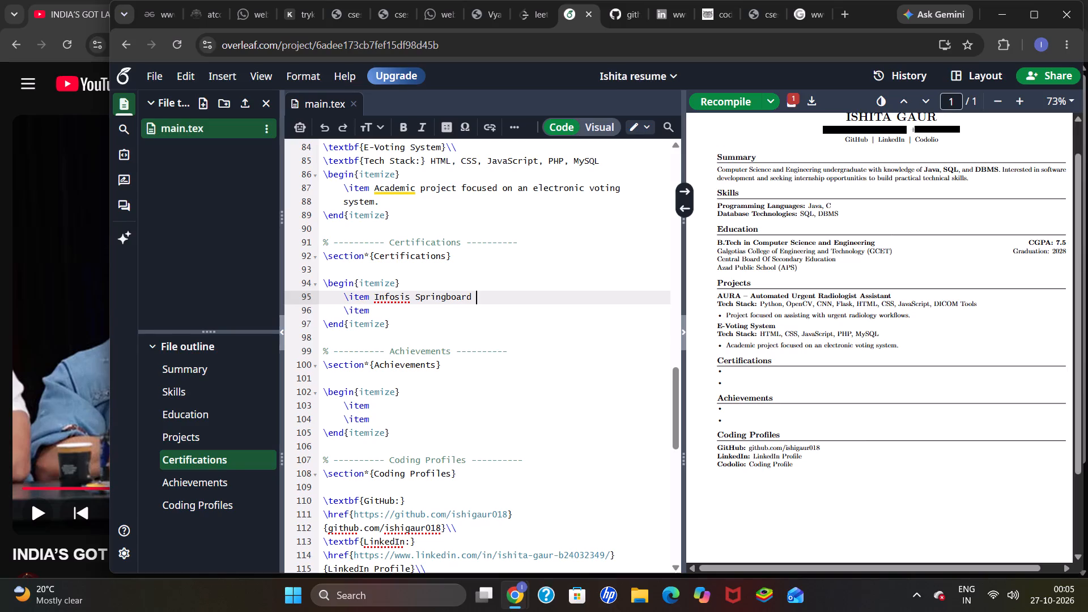
text(cer)
key(BackSpace)
key(BackSpace)
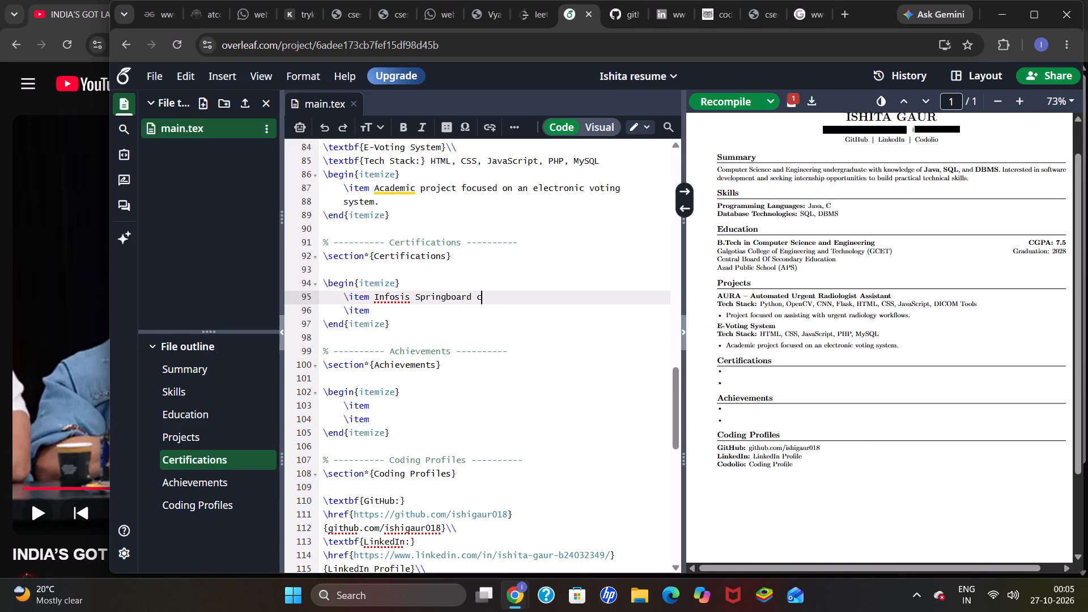
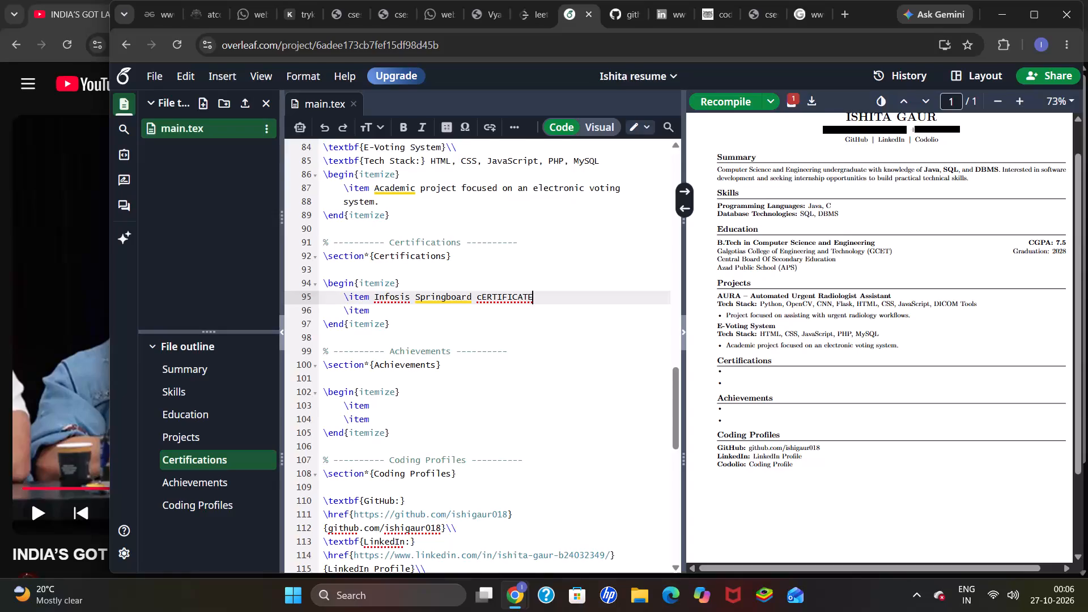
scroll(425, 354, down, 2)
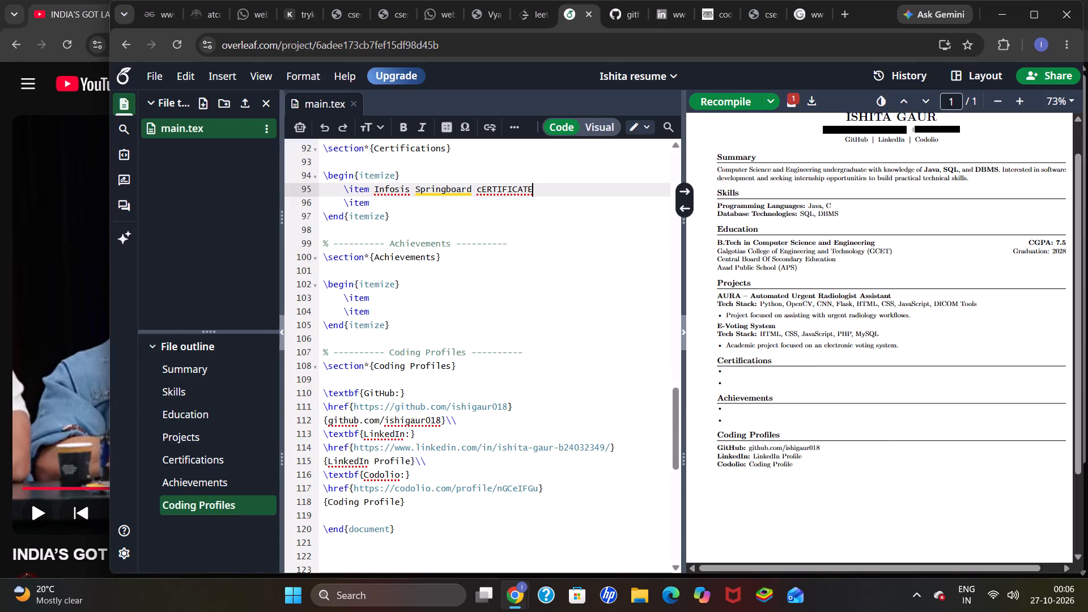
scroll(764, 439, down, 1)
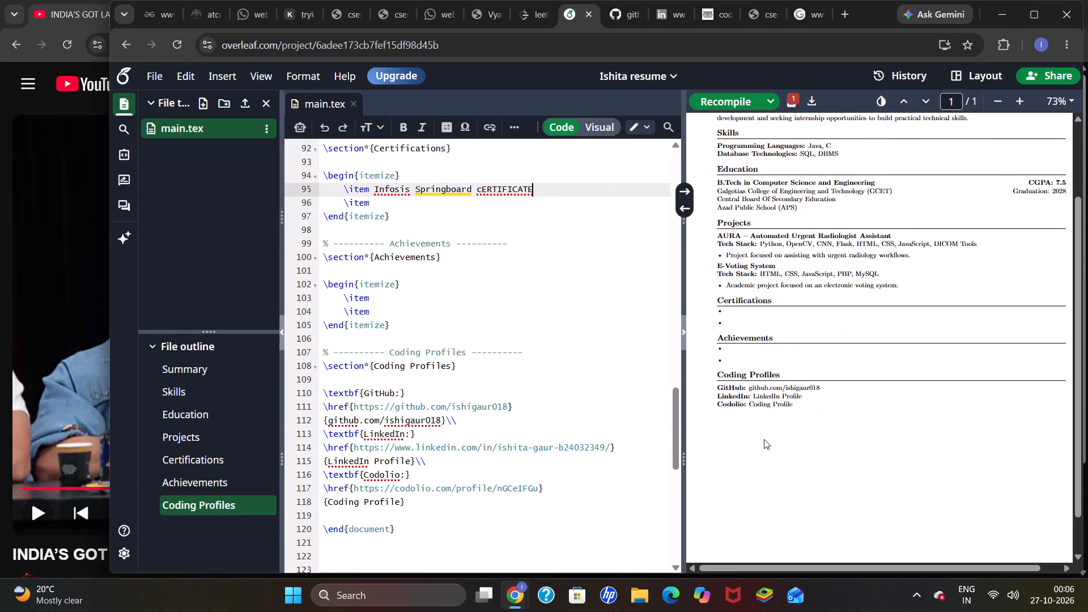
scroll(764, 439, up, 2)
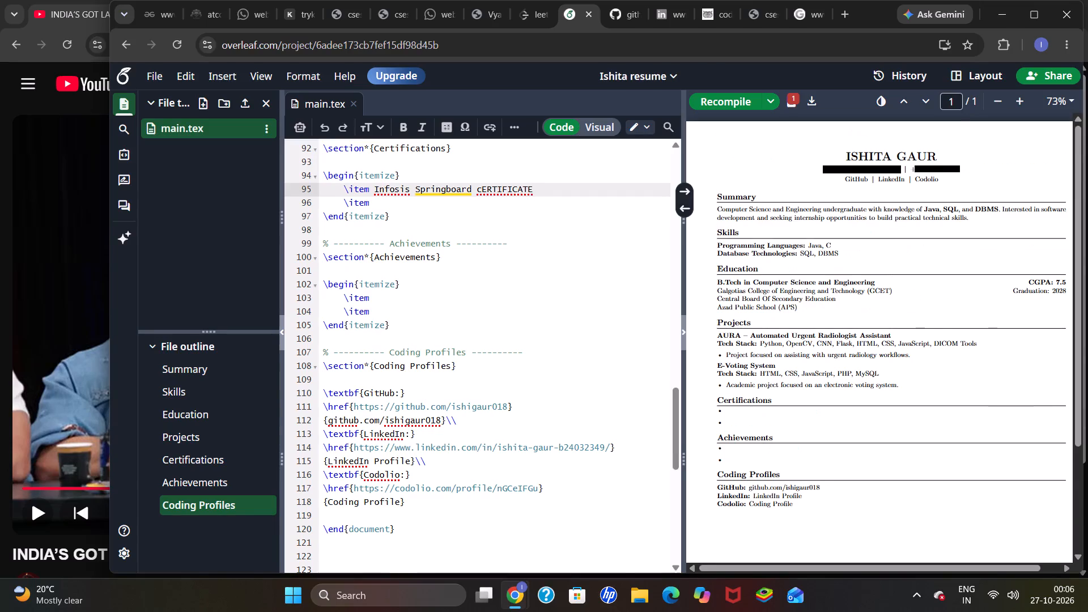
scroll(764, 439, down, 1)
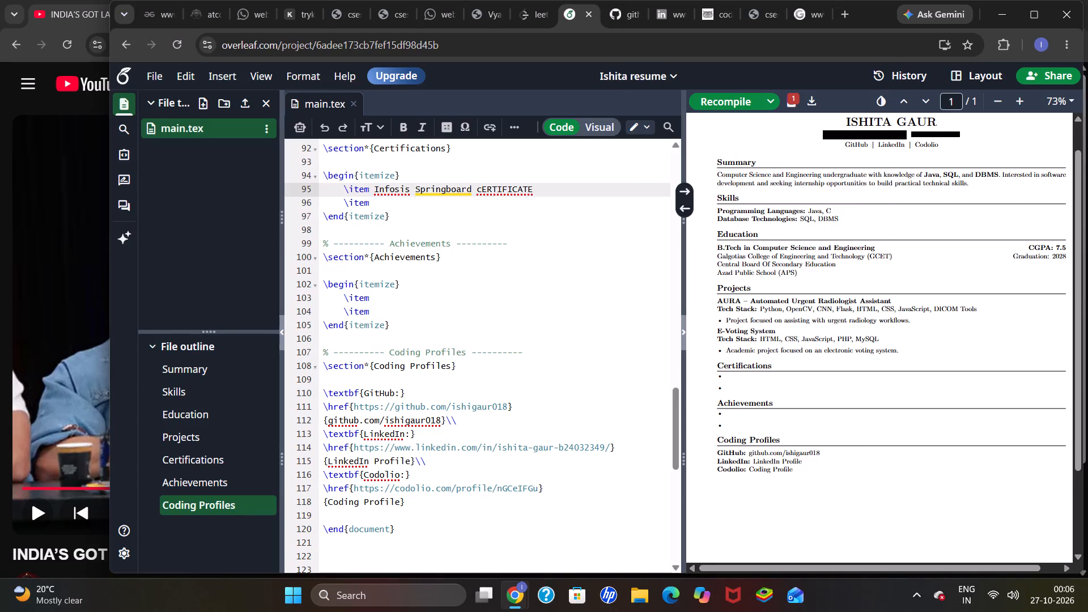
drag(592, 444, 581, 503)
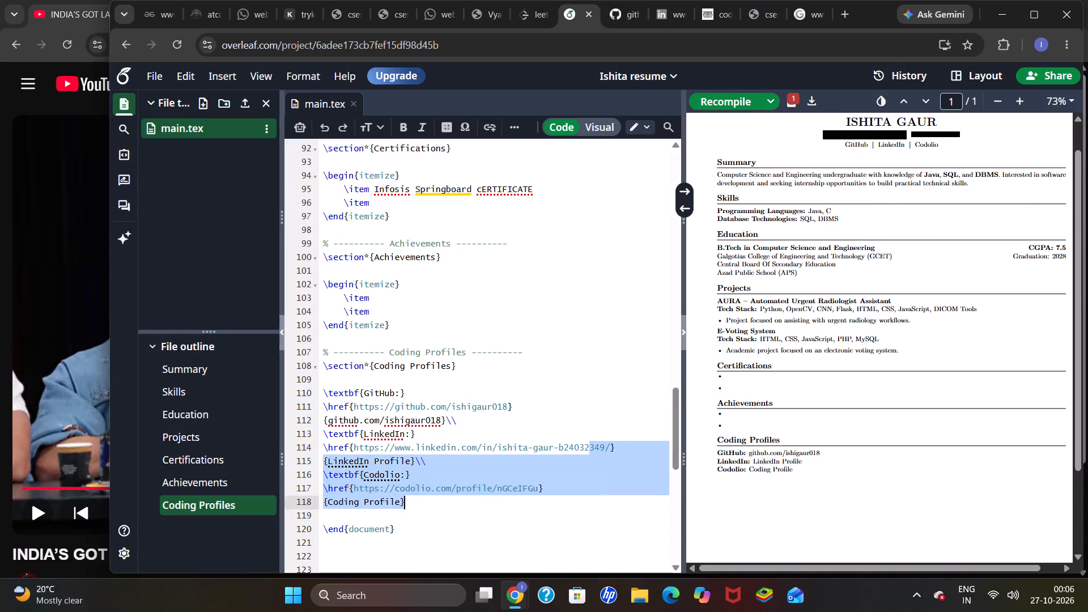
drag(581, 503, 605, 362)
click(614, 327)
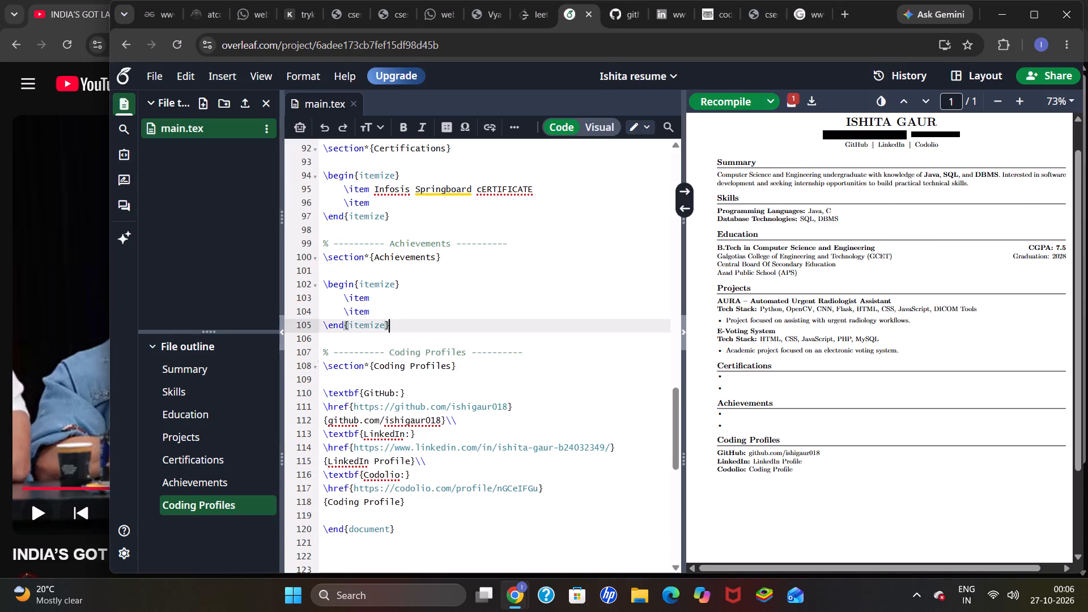
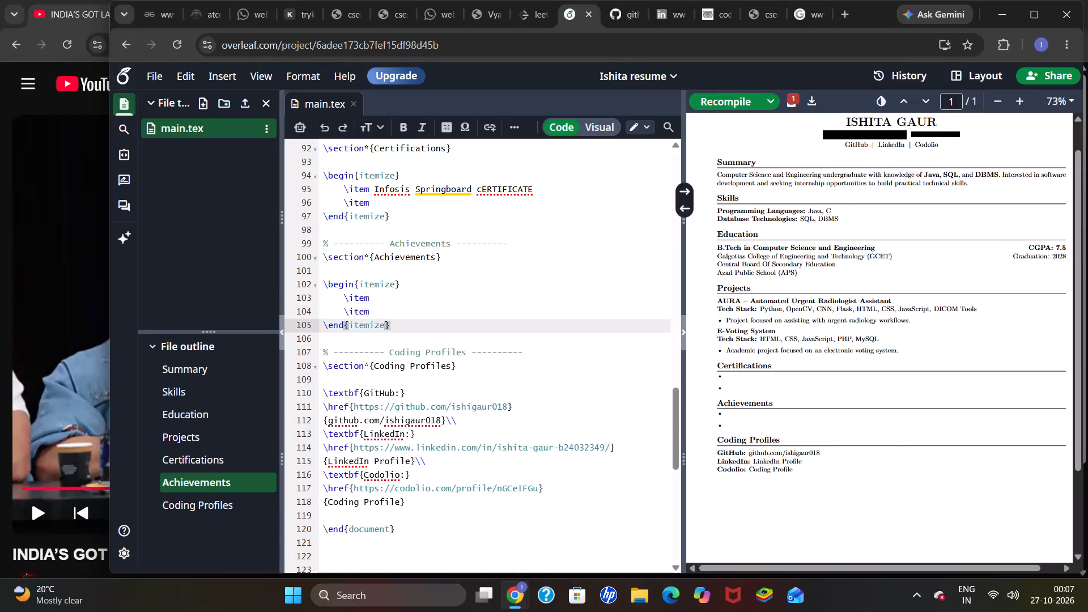
Replace the LinkedIn link's display text in the Coding Profiles section with the resume owner's name.
click(411, 462)
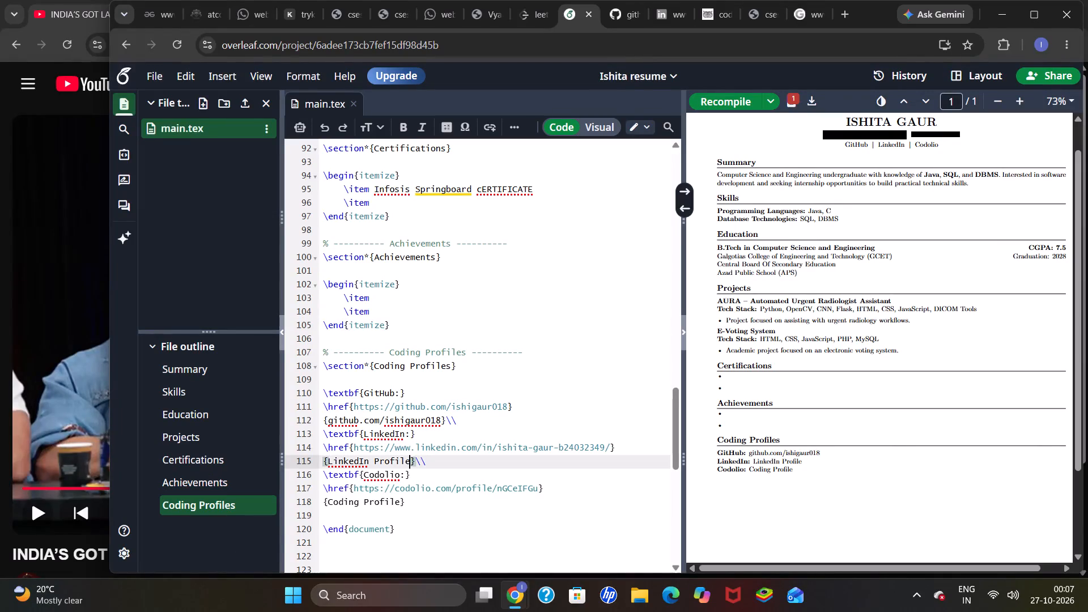
key(BackSpace)
key(BackSpace)
key(BackSpace)
key(BackSpace)
key(BackSpace)
key(BackSpace)
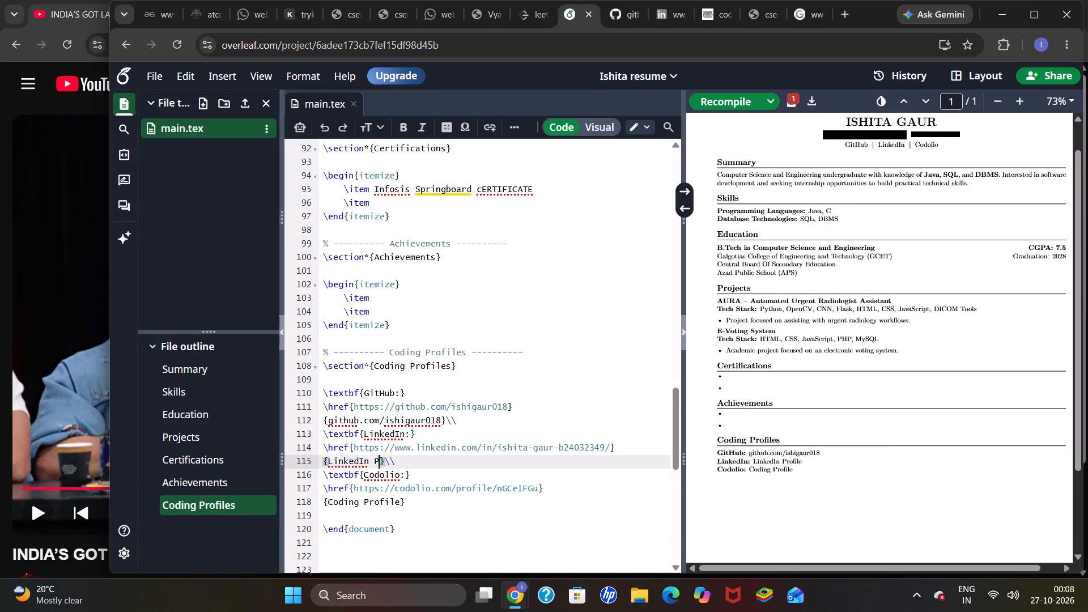
key(BackSpace)
key(BackSpace)
key(BackSpace)
key(BackSpace)
key(BackSpace)
key(BackSpace)
key(BackSpace)
key(BackSpace)
key(BackSpace)
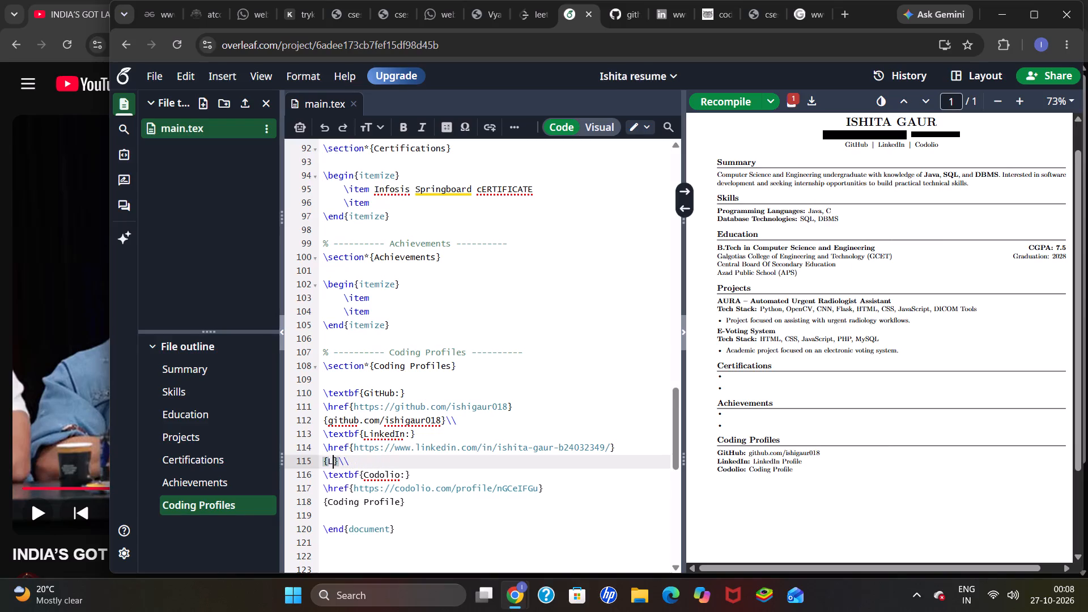
key(BackSpace)
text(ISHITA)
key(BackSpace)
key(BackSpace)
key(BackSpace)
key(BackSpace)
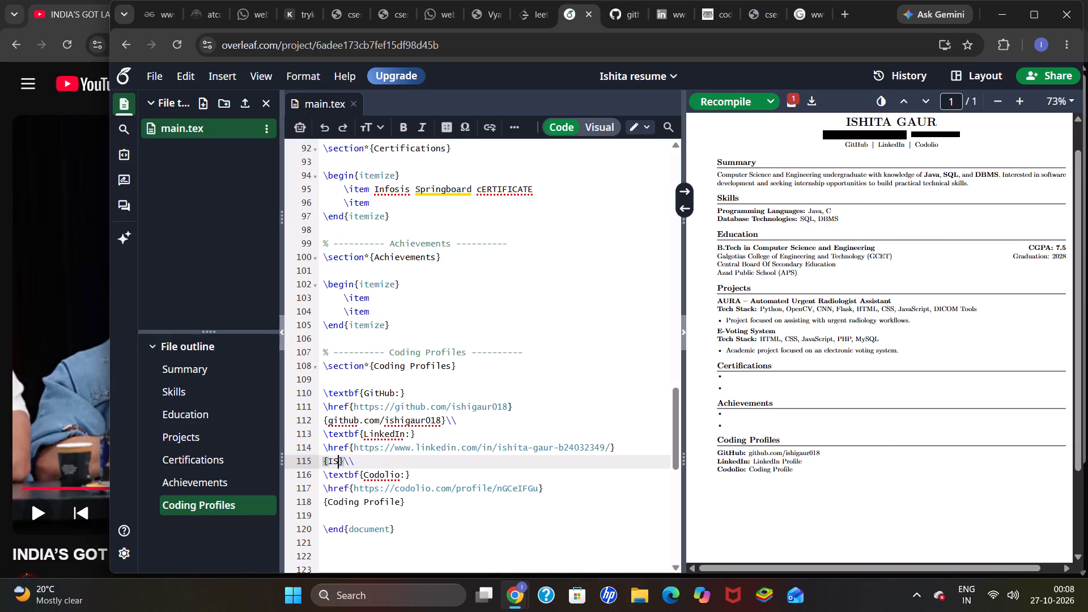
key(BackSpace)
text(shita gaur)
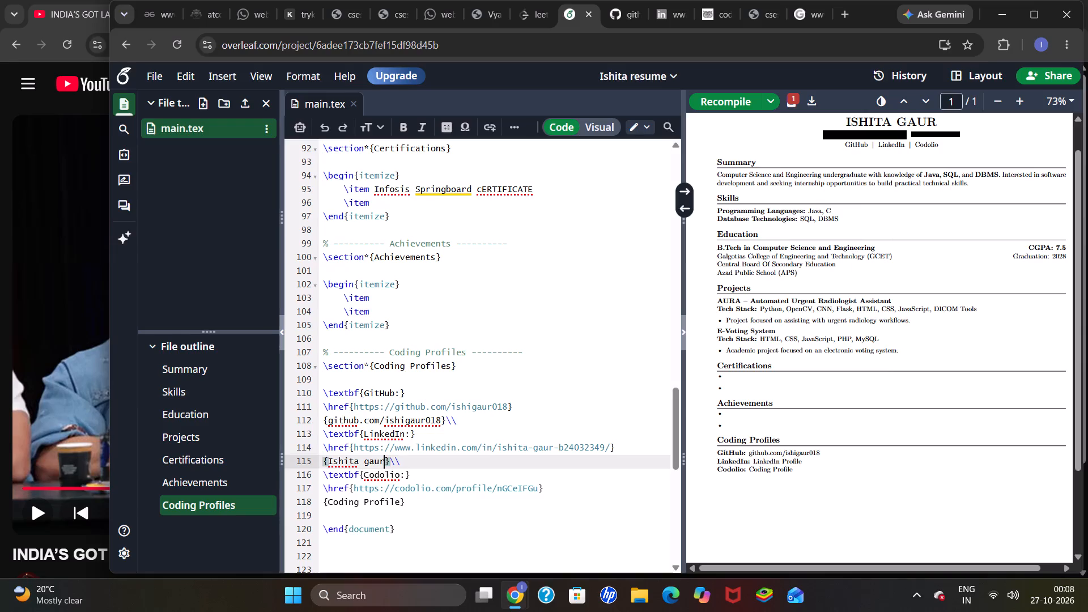
Replace the Codolio link's display text in the Coding Profiles section with the resume owner's name and recompile the PDF.
click(399, 503)
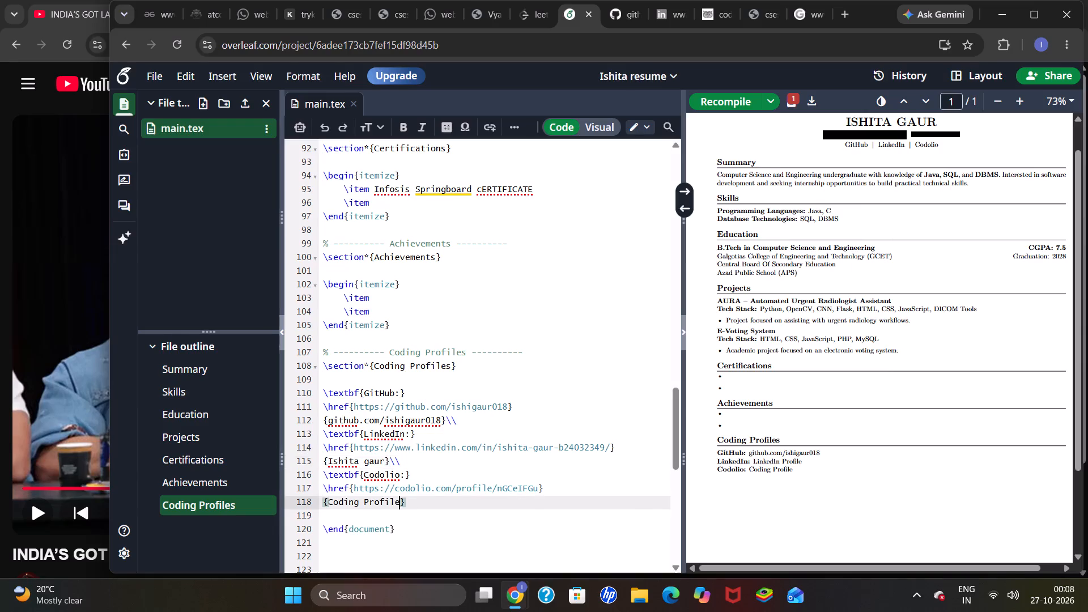
key(BackSpace)
key(BackSpace)
key(BackSpace)
key(BackSpace)
key(BackSpace)
key(BackSpace)
key(BackSpace)
key(BackSpace)
key(BackSpace)
key(BackSpace)
key(BackSpace)
key(BackSpace)
key(BackSpace)
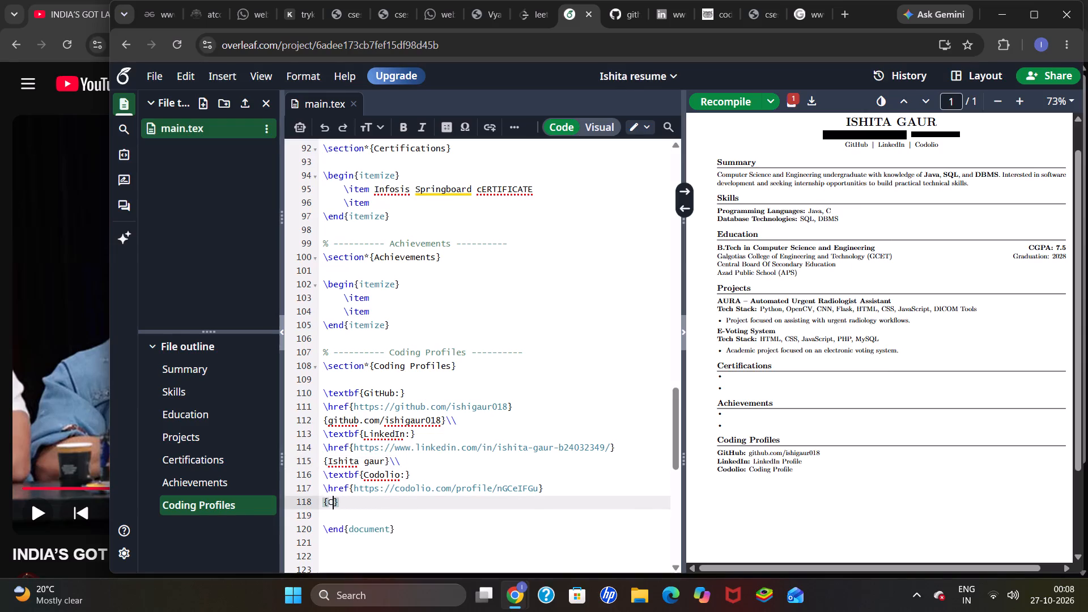
key(BackSpace)
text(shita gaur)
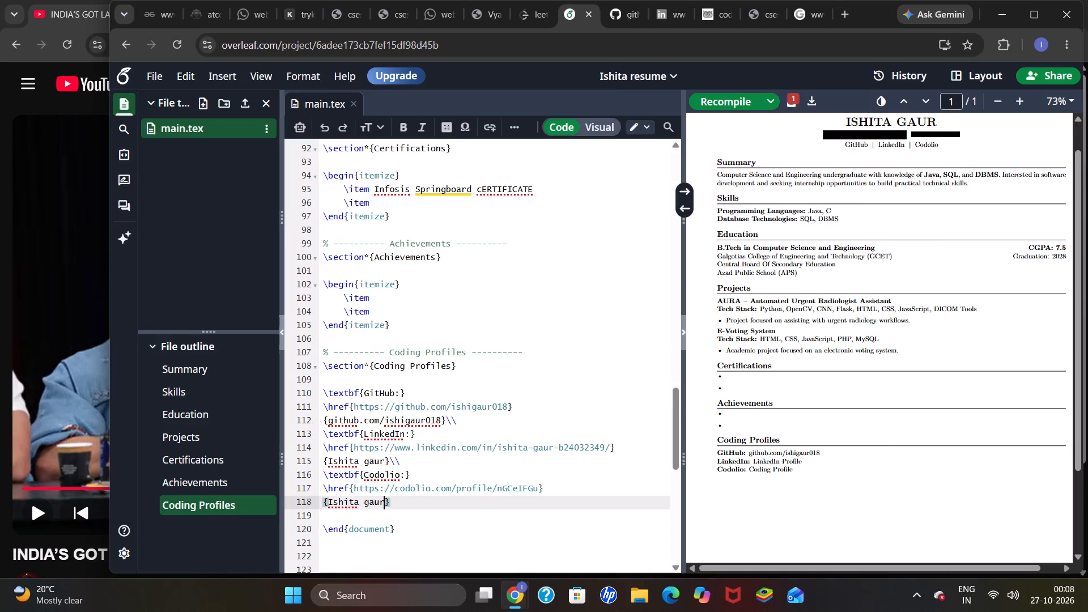
click(716, 107)
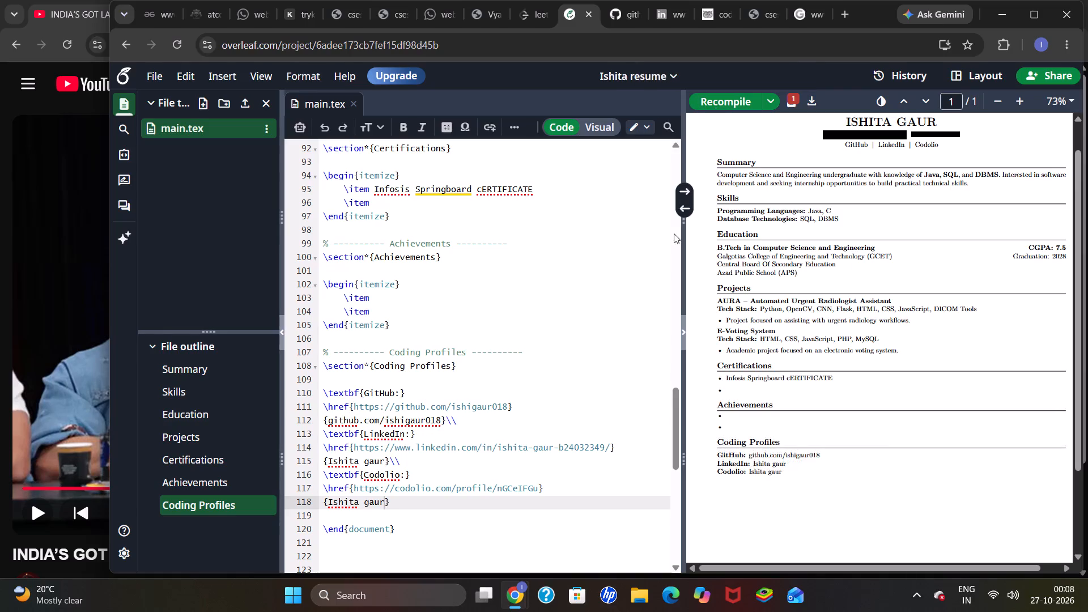
Remove "github.com/" from the GitHub link's display text in Coding Profiles, keeping only the username, and recompile the PDF.
click(386, 422)
key(BackSpace)
key(BackSpace)
key(BackSpace)
key(BackSpace)
key(BackSpace)
key(BackSpace)
key(BackSpace)
key(BackSpace)
key(BackSpace)
key(BackSpace)
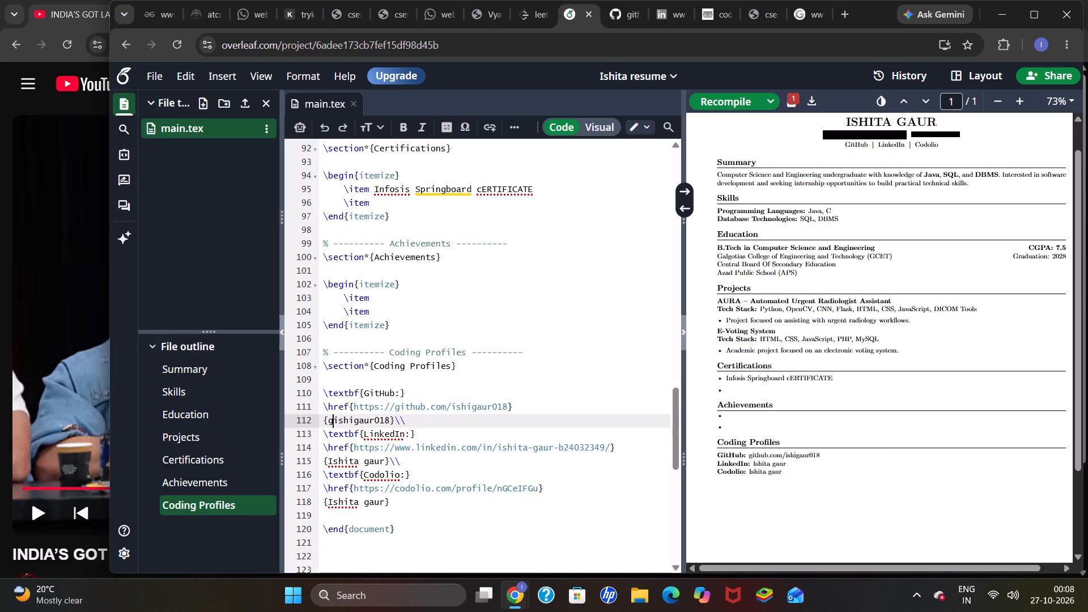
key(BackSpace)
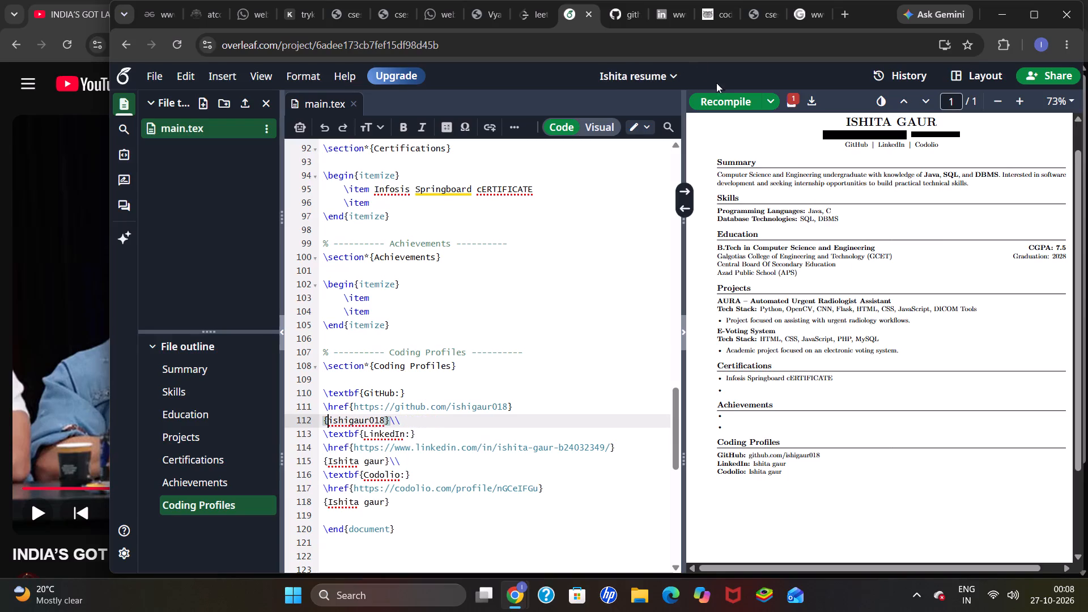
click(719, 97)
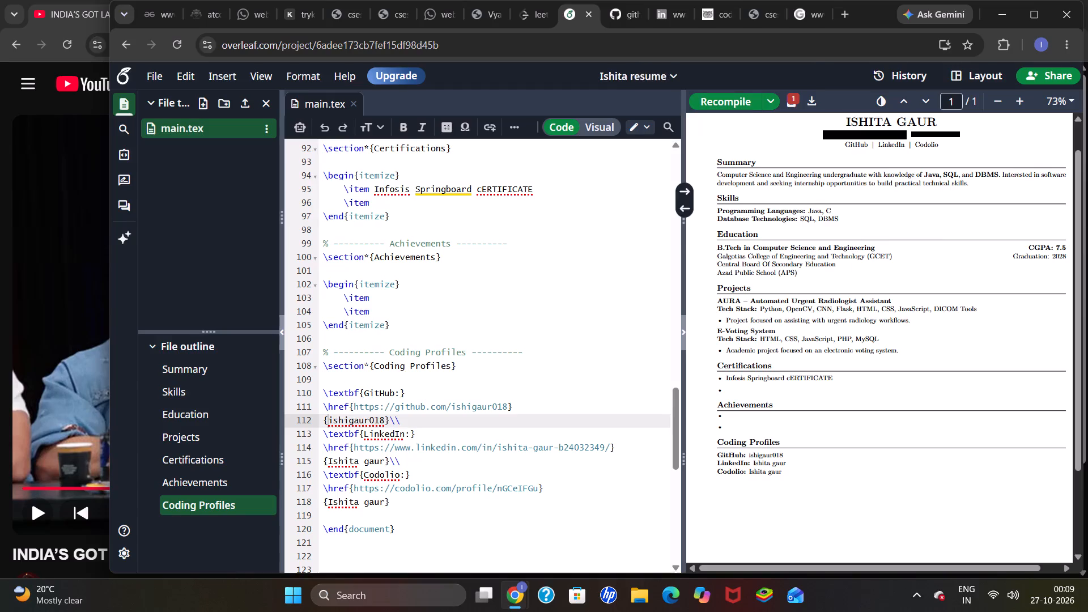
Review the beginning of the LaTeX source, from the document class and packages to the header block.
scroll(551, 324, up, 9)
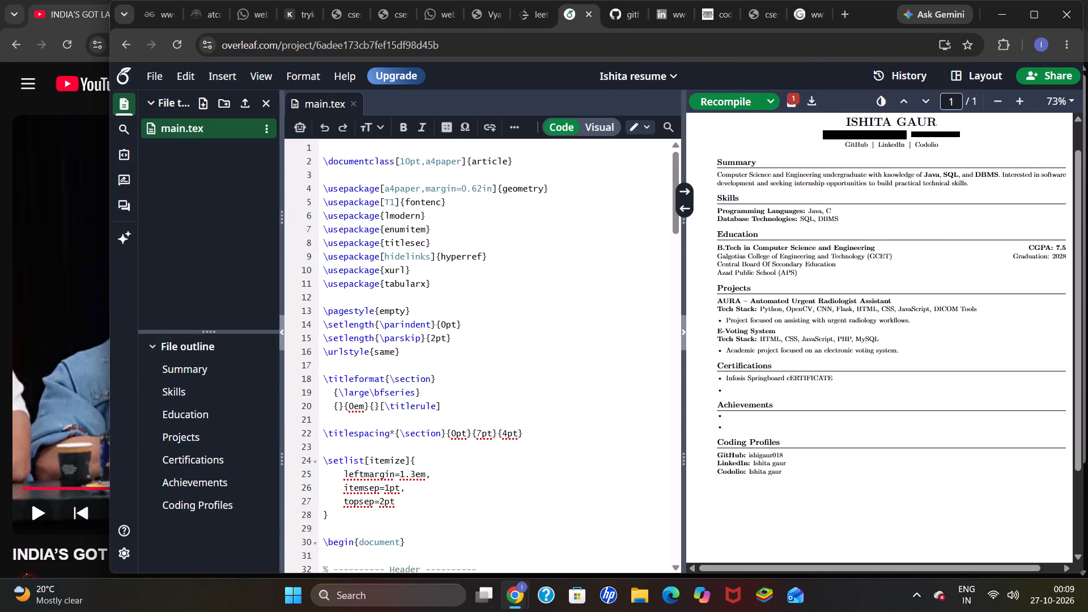
scroll(551, 324, up, 1)
scroll(551, 324, down, 1)
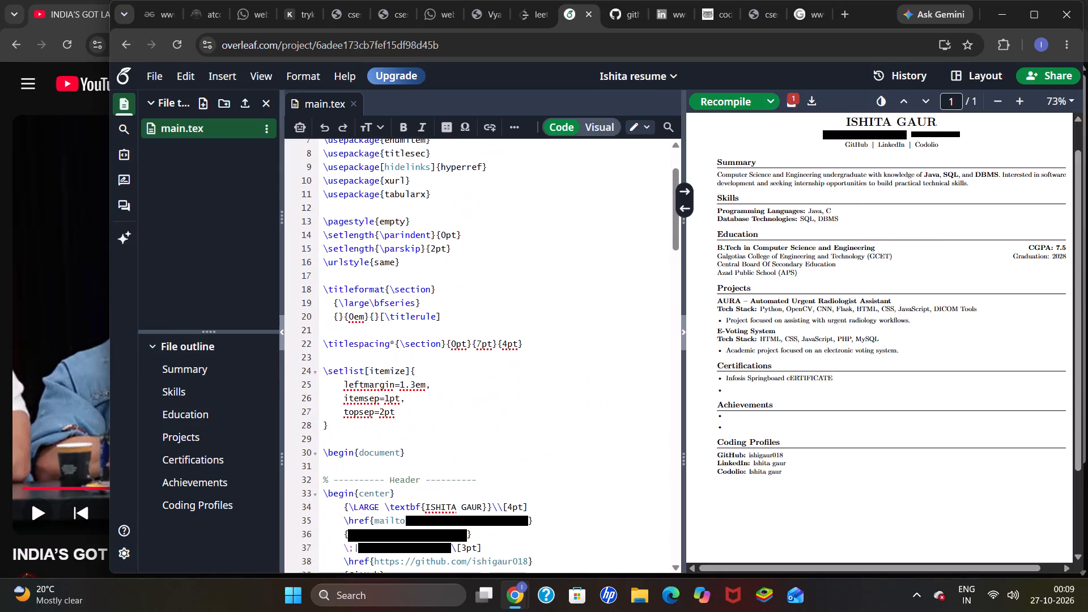
scroll(551, 324, down, 1)
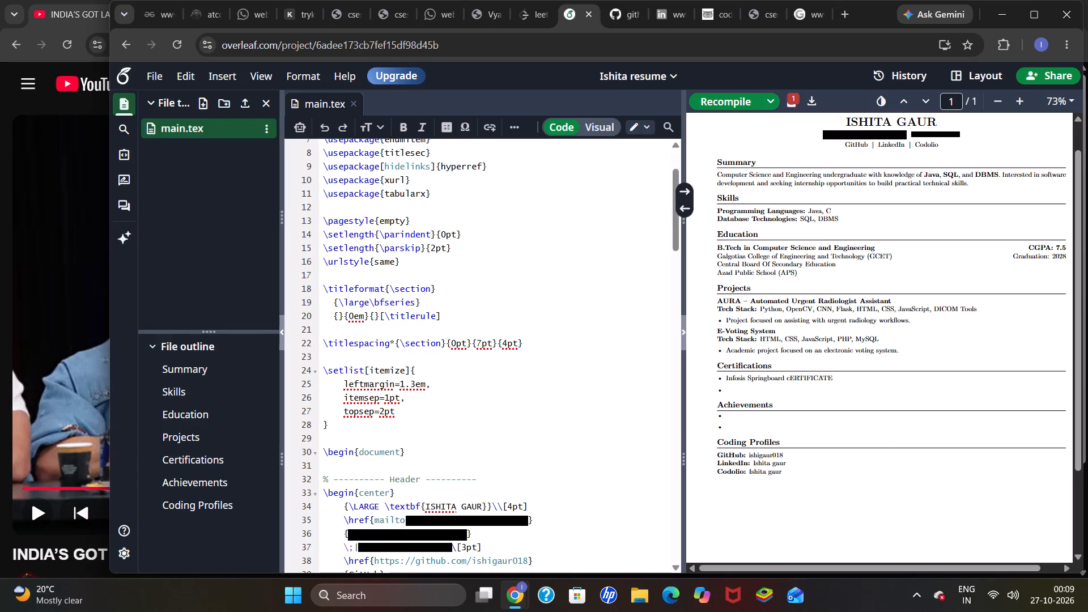
scroll(551, 324, up, 2)
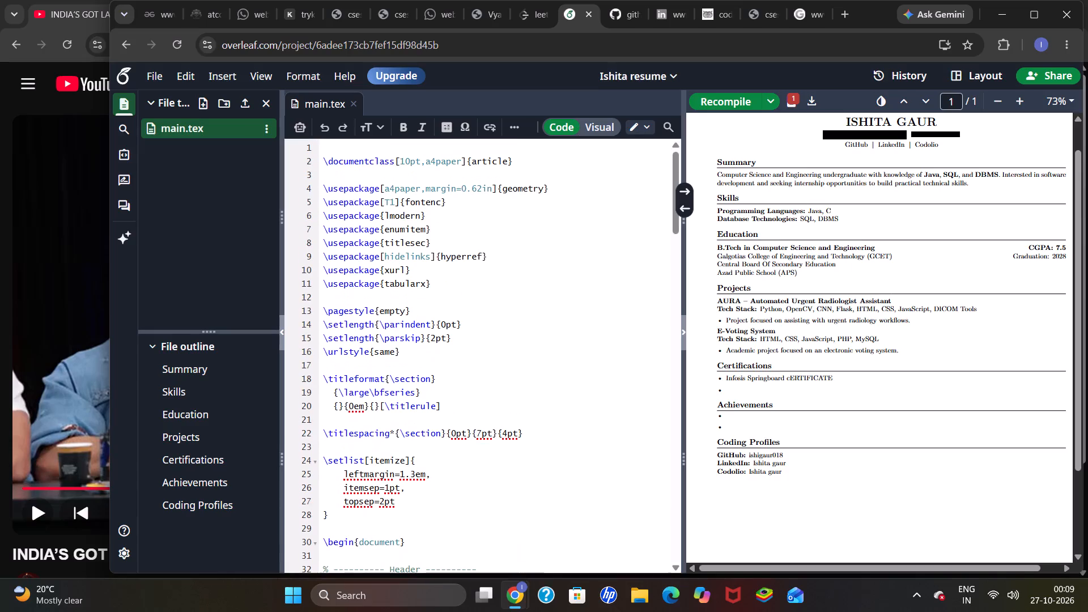
scroll(551, 324, up, 3)
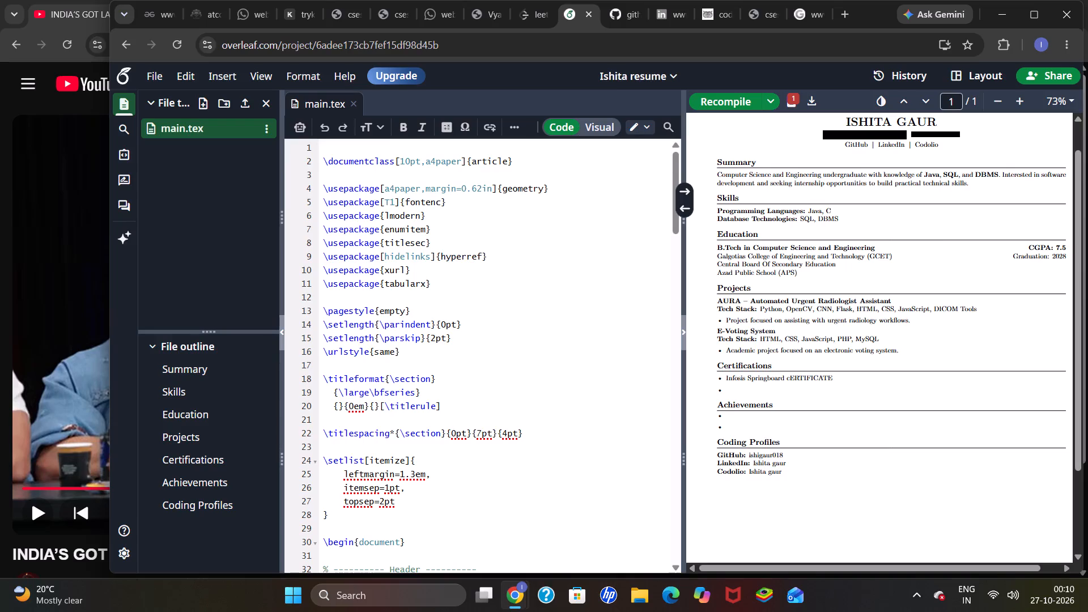
scroll(551, 324, up, 4)
Append "MongoDB" after DBMS in the Database Technologies line of the Skills section and recompile the PDF.
scroll(551, 324, down, 2)
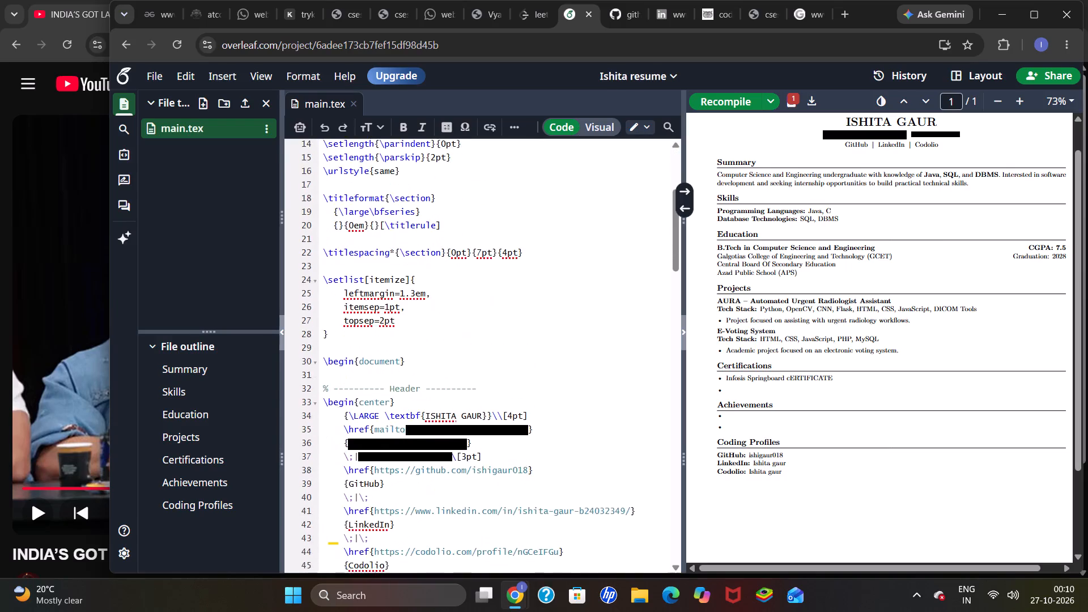
scroll(551, 324, down, 1)
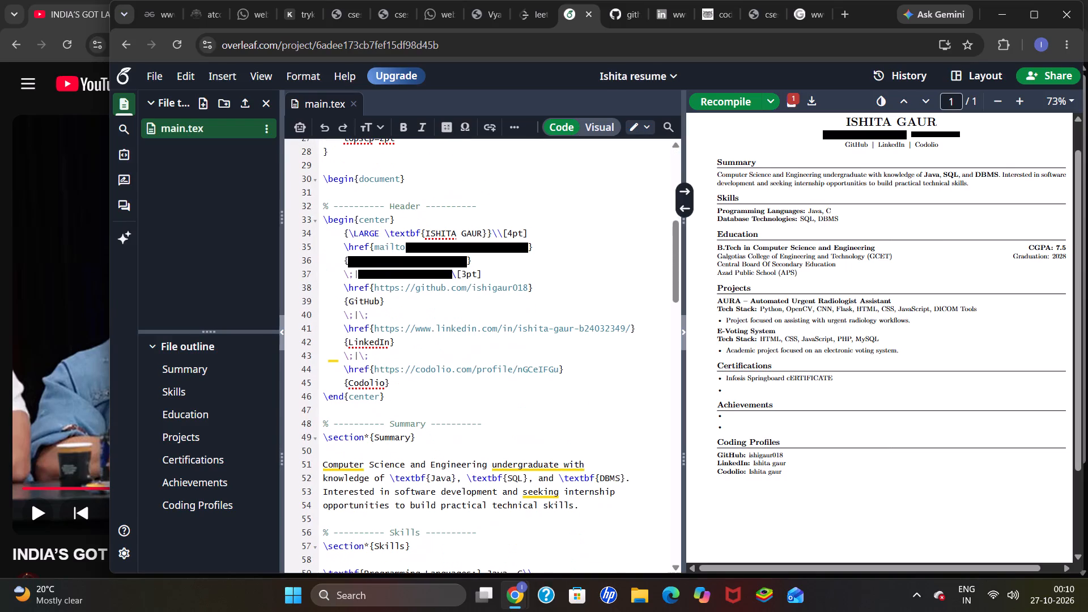
scroll(551, 324, down, 3)
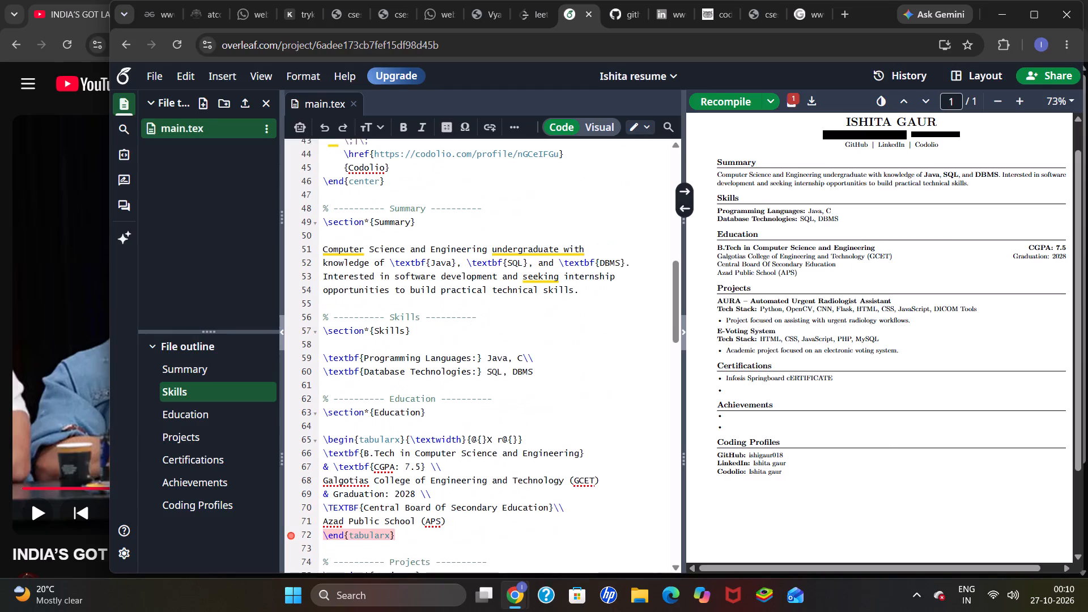
click(534, 370)
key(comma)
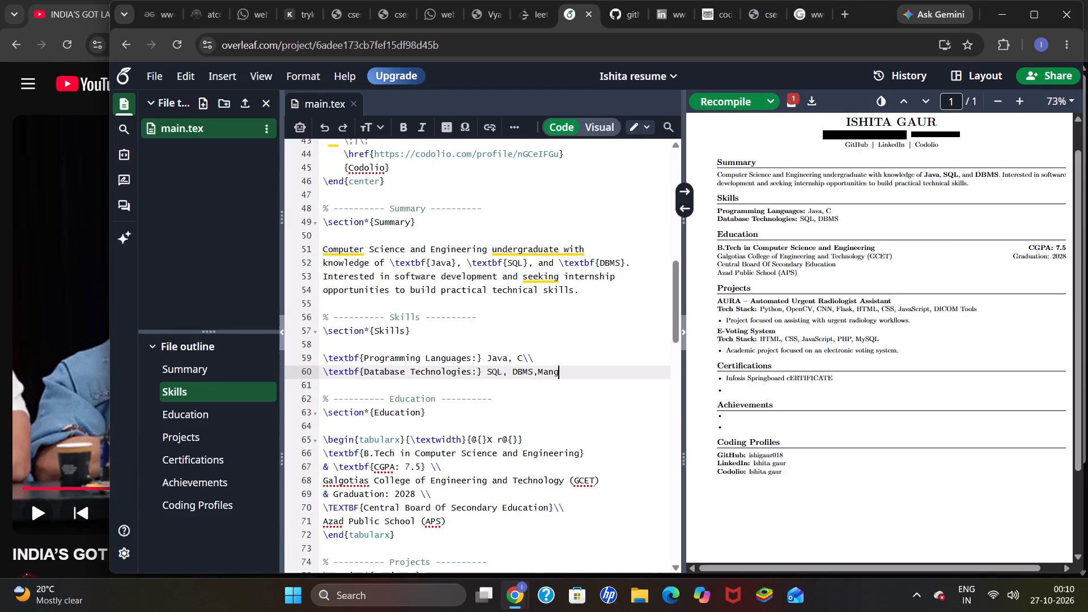
key(BackSpace)
key(BackSpace)
key(BackSpace)
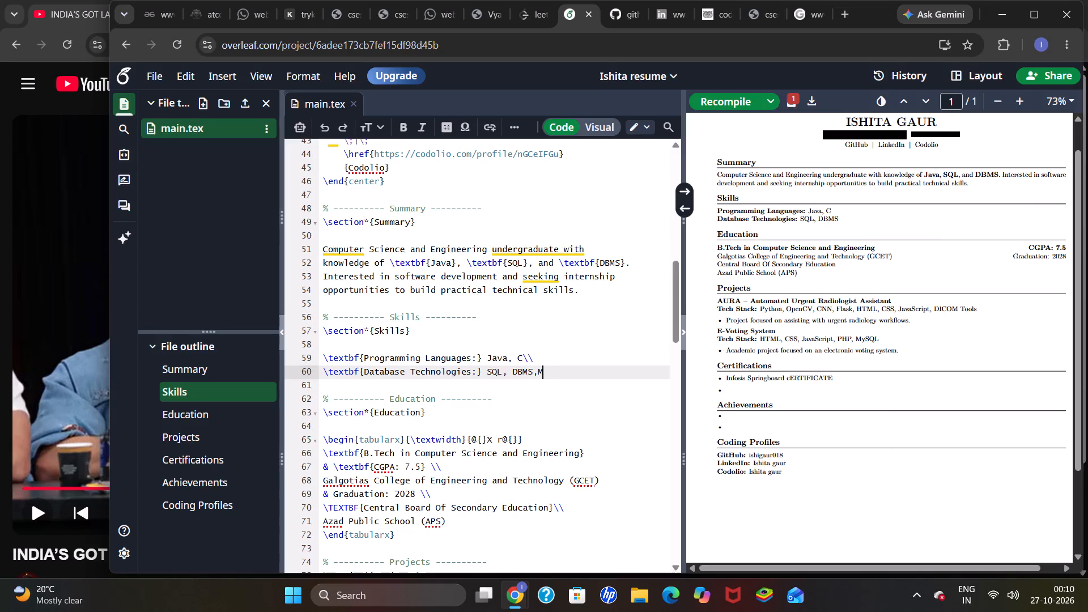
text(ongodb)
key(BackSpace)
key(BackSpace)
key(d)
scroll(534, 370, down, 1)
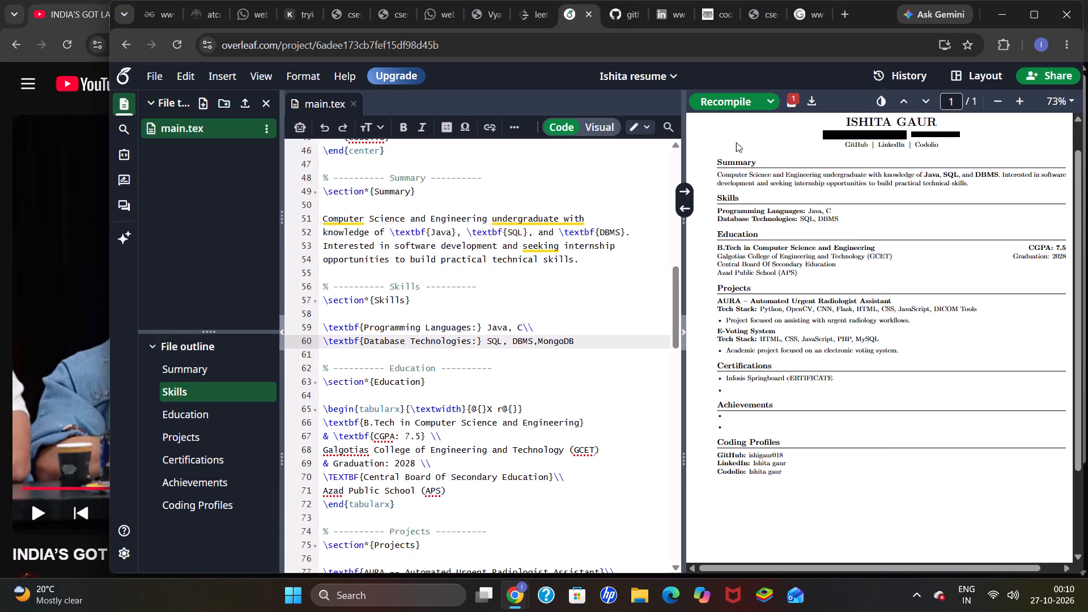
click(717, 113)
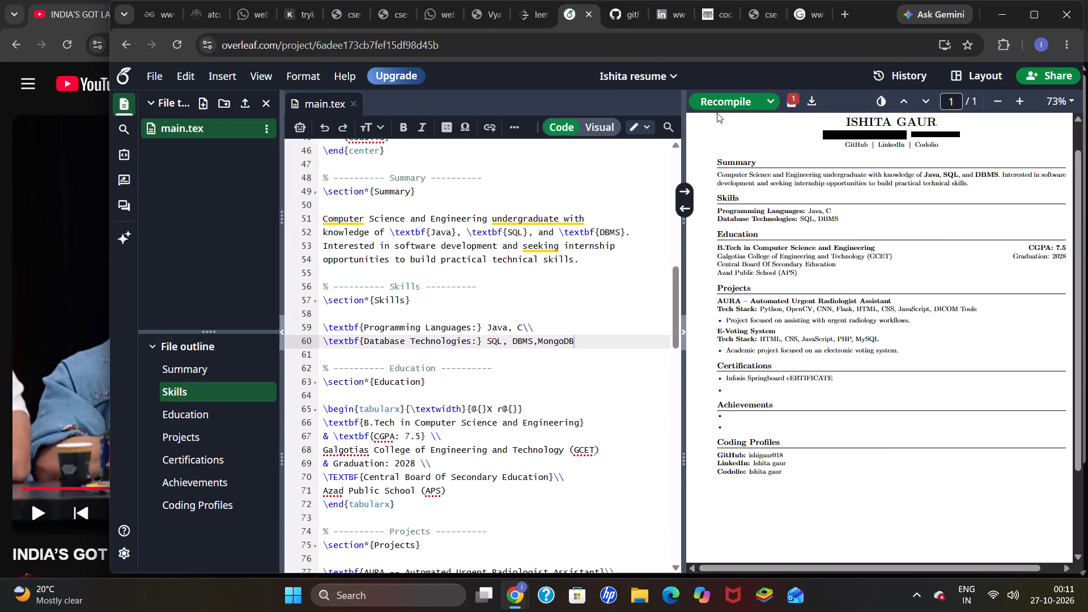
click(716, 105)
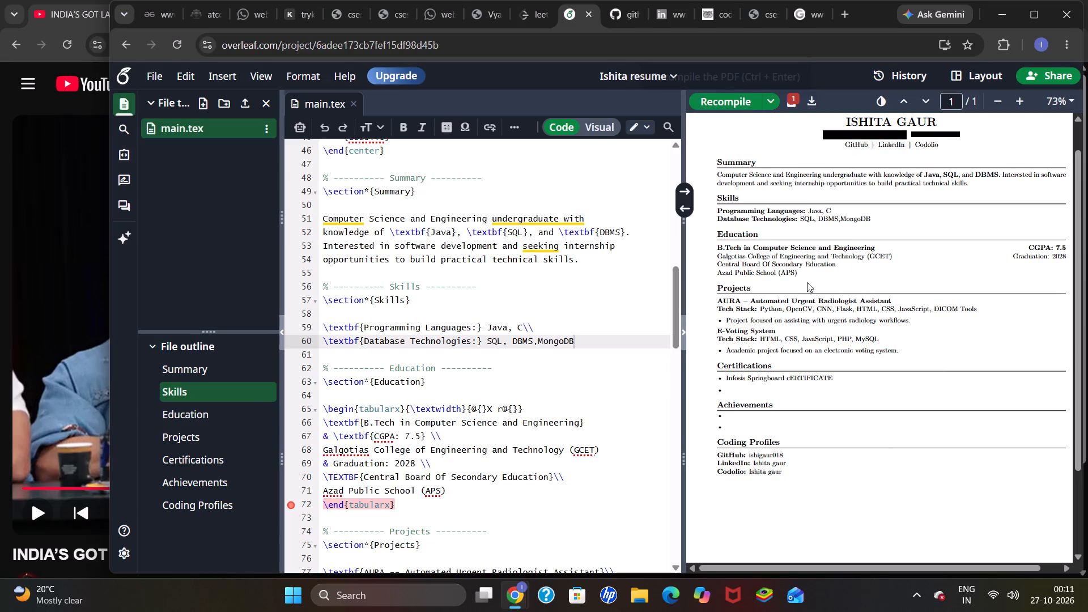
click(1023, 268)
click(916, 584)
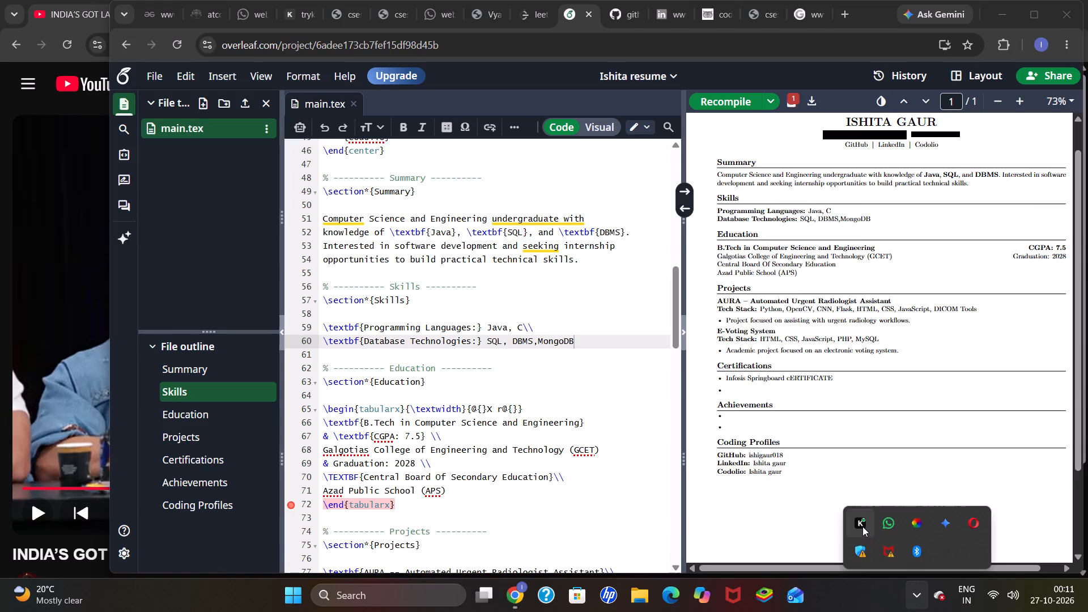
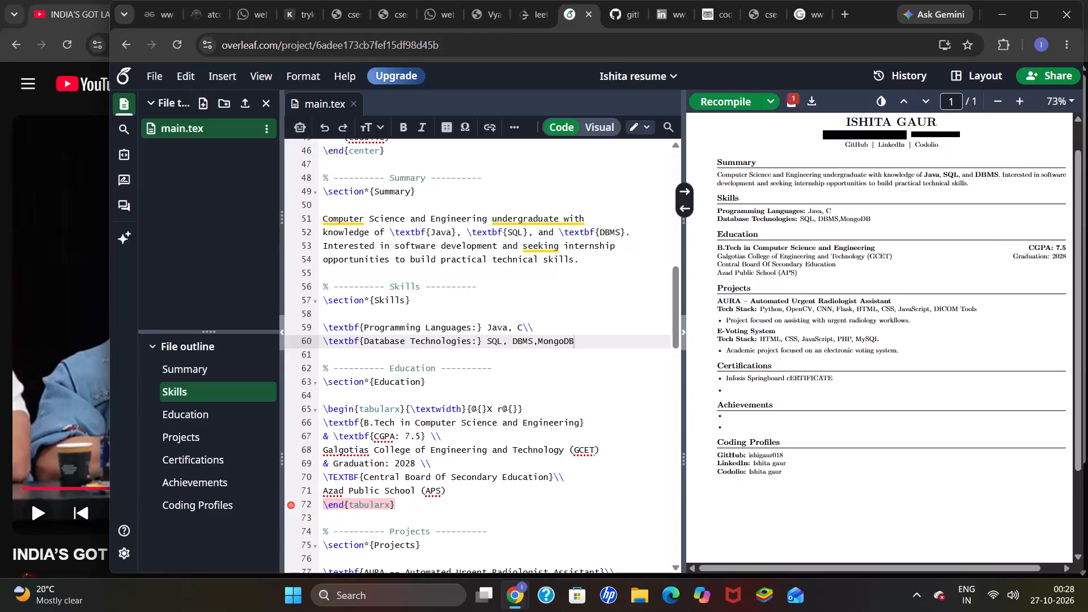
Add a new line reading "& Year" below the Azad Public School (APS) line in the Education section's table.
scroll(550, 453, down, 1)
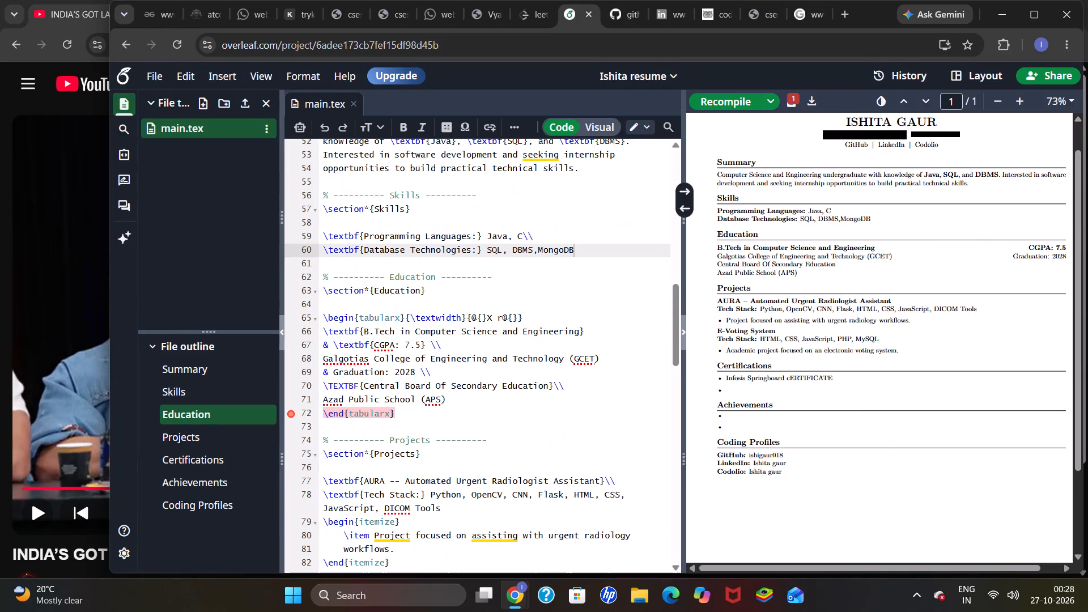
click(456, 399)
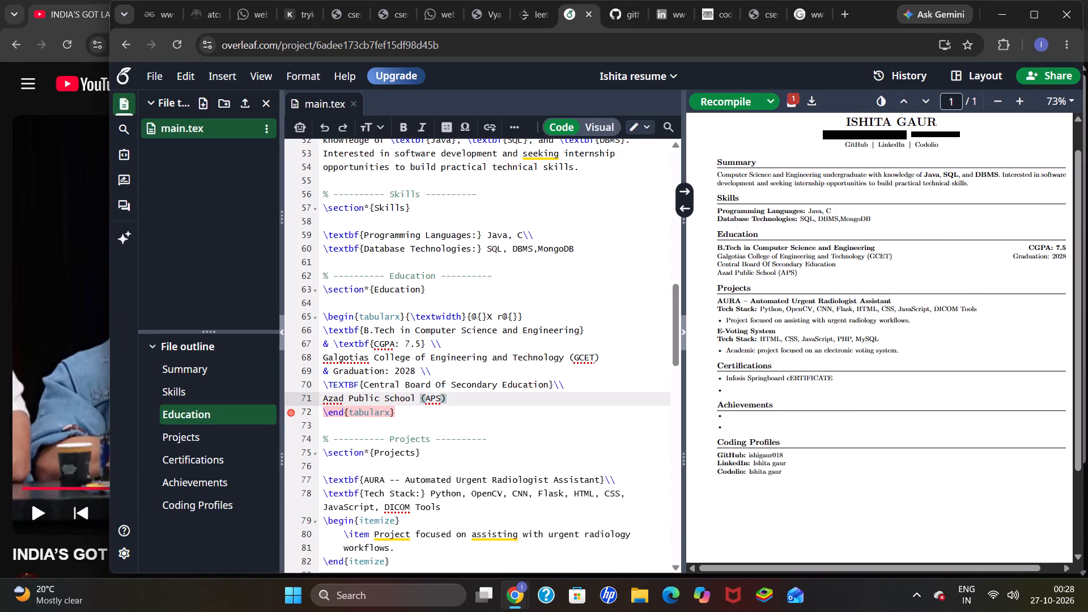
key(Return)
key(shift+ampersand)
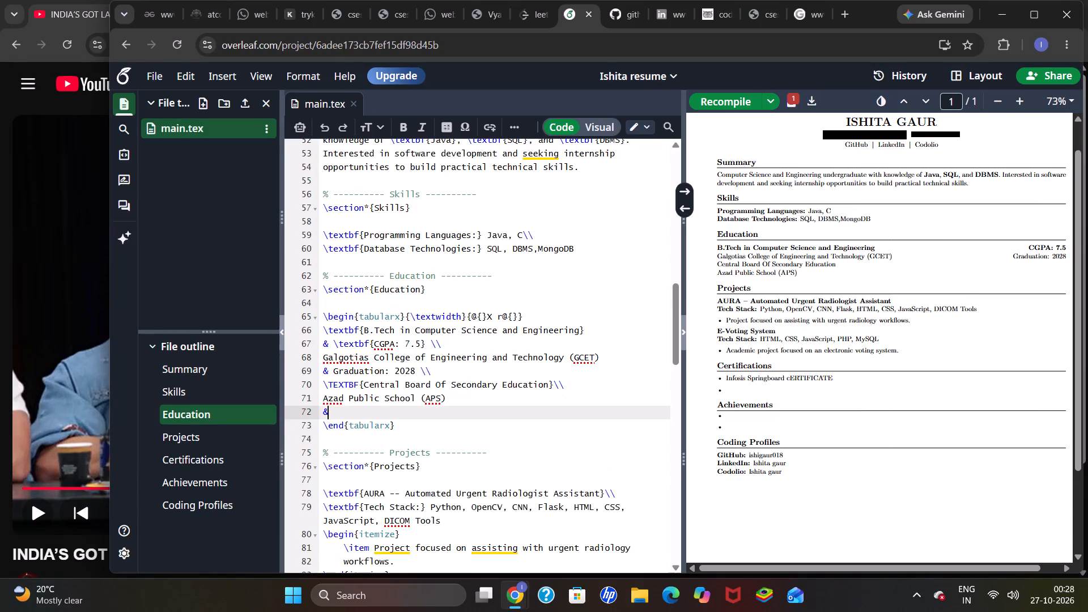
key(space)
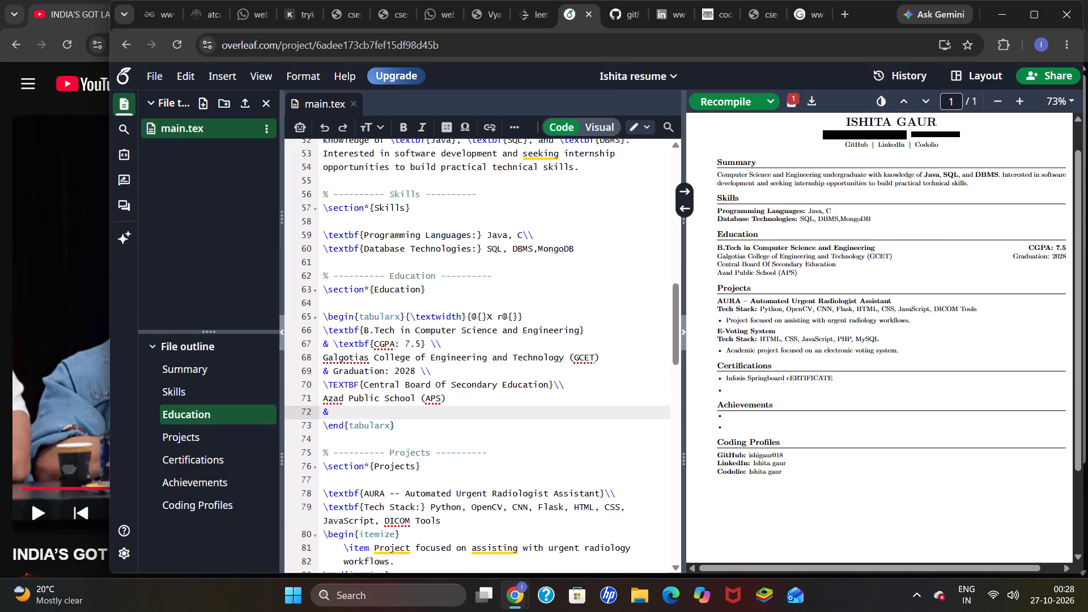
key(y)
key(e)
text(ear)
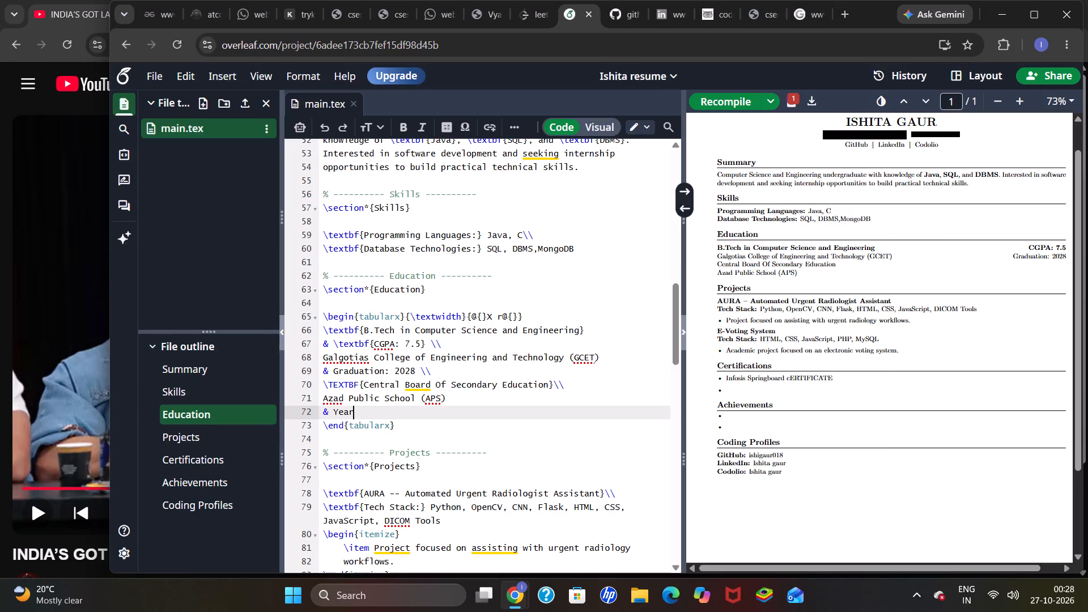
Switch to the other student's resume PDF open in the browser and consult it as a reference for the Education entries.
click(497, 27)
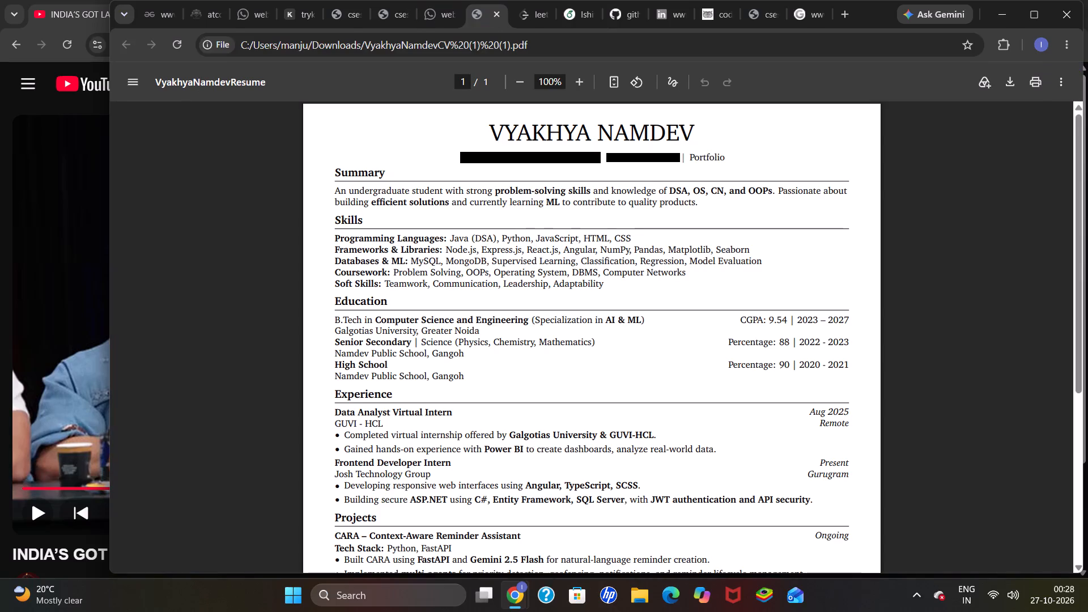
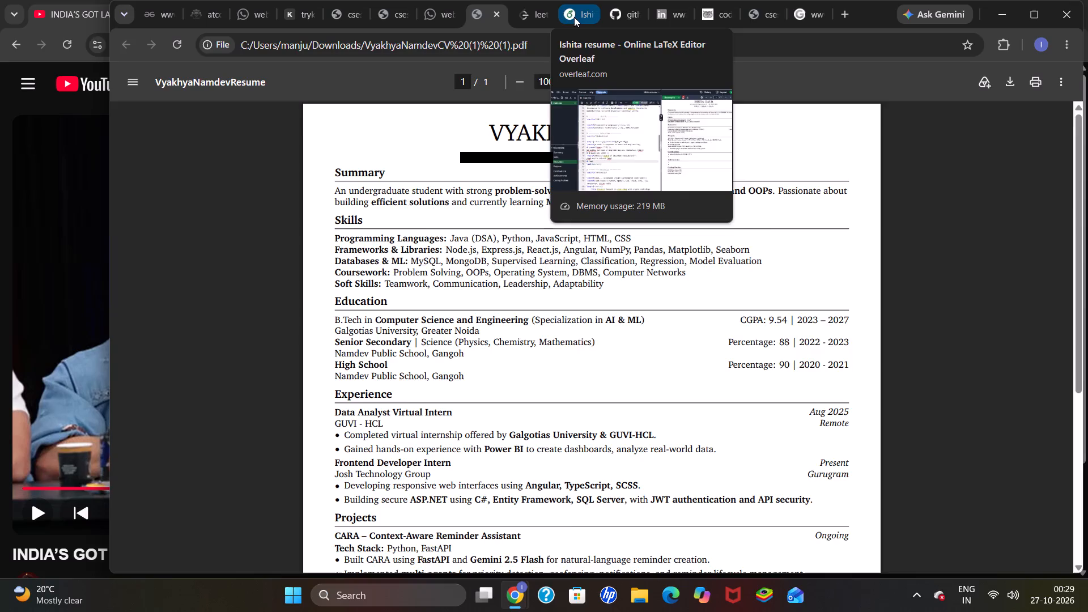
Reorder the browser tabs so the LeetCode profile comes before the reference resume PDF, leaving the PDF next to the Overleaf project.
click(574, 17)
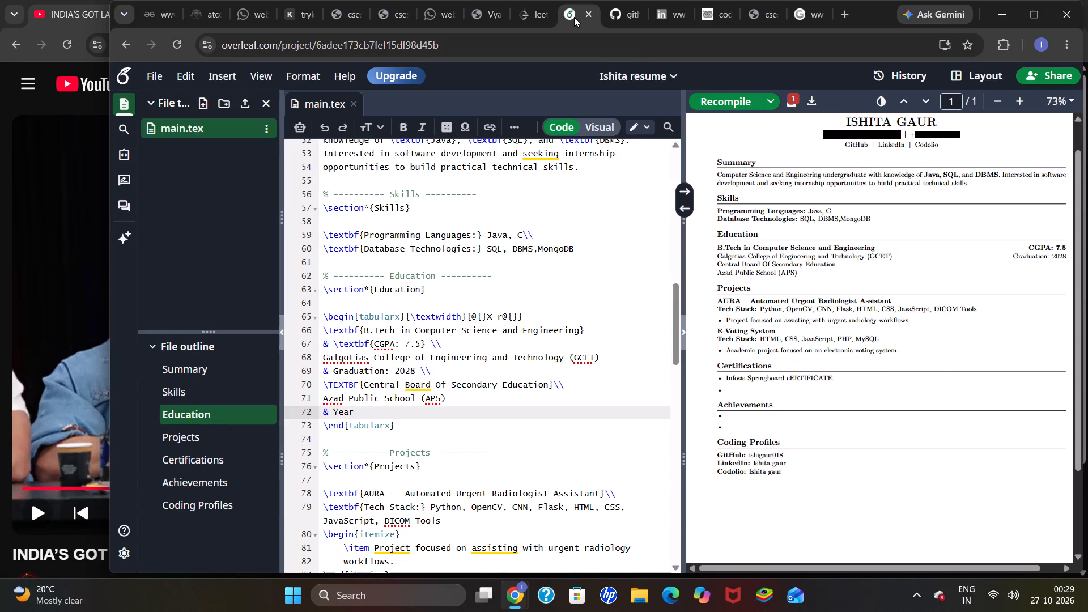
click(529, 19)
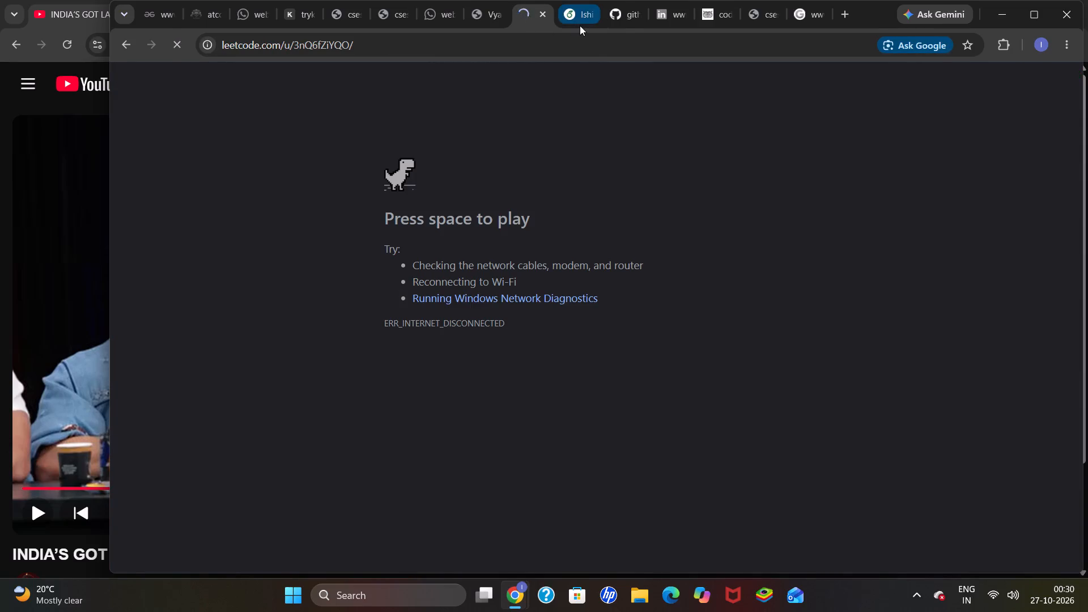
click(580, 25)
click(473, 6)
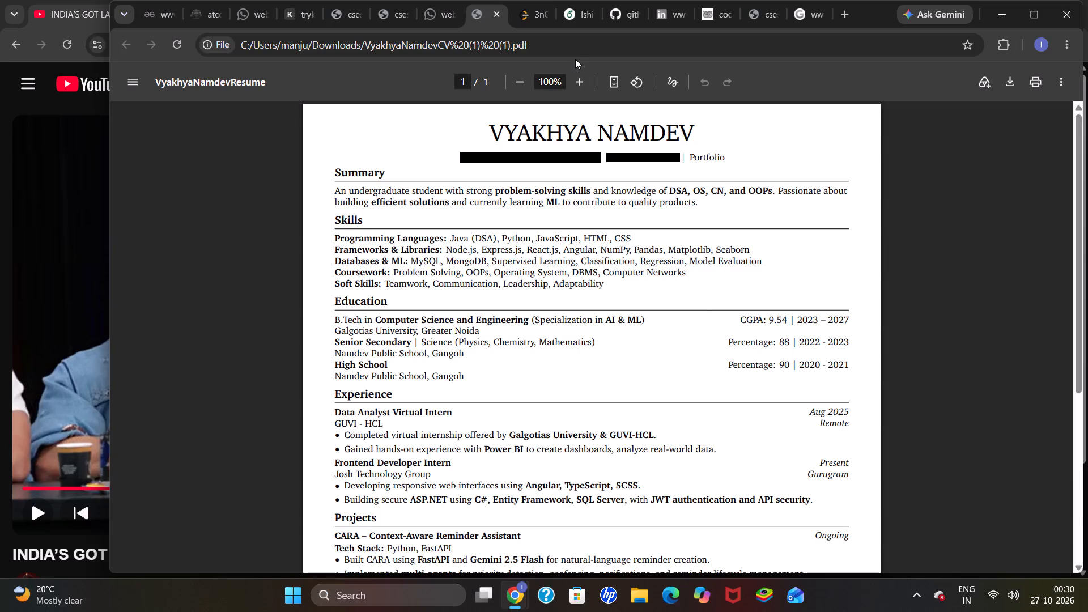
drag(534, 11, 494, 7)
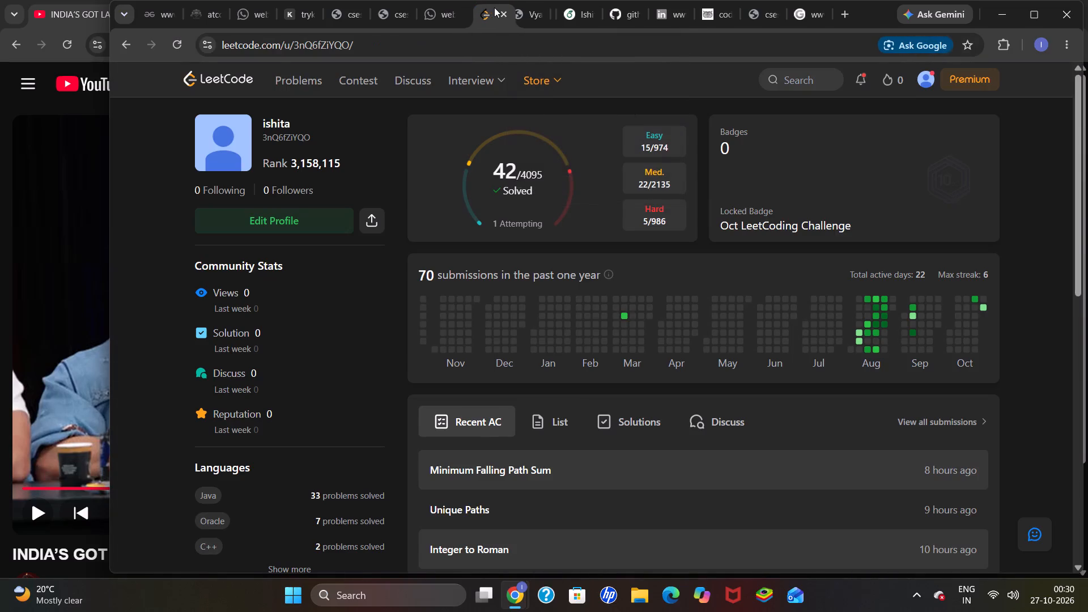
drag(494, 7, 480, 7)
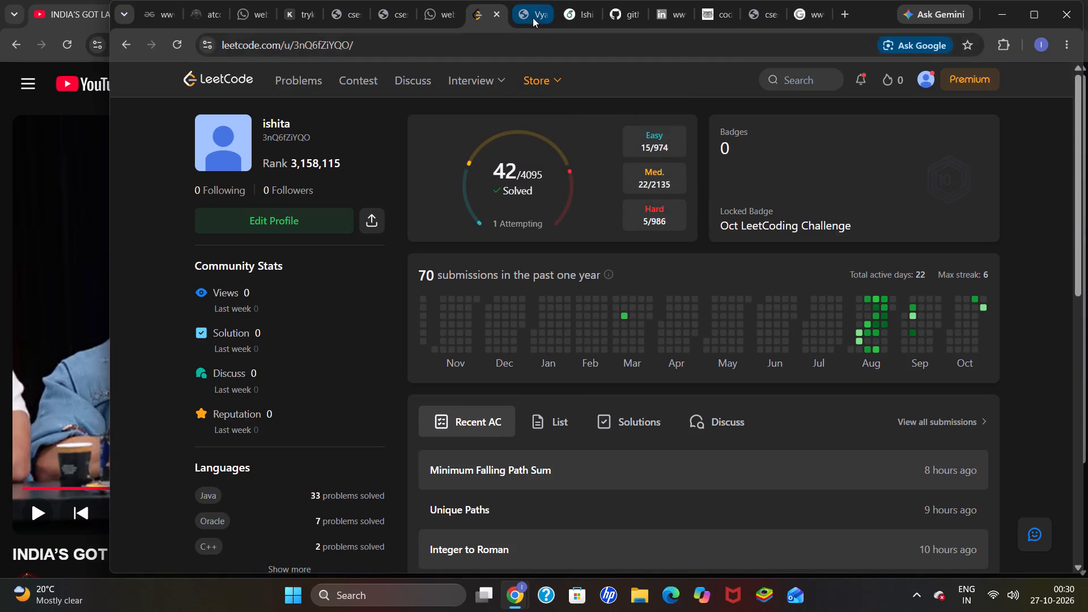
Compare the Education section of the reference resume PDF with the Education table in the Overleaf source, checking how school entries and years are laid out.
click(533, 18)
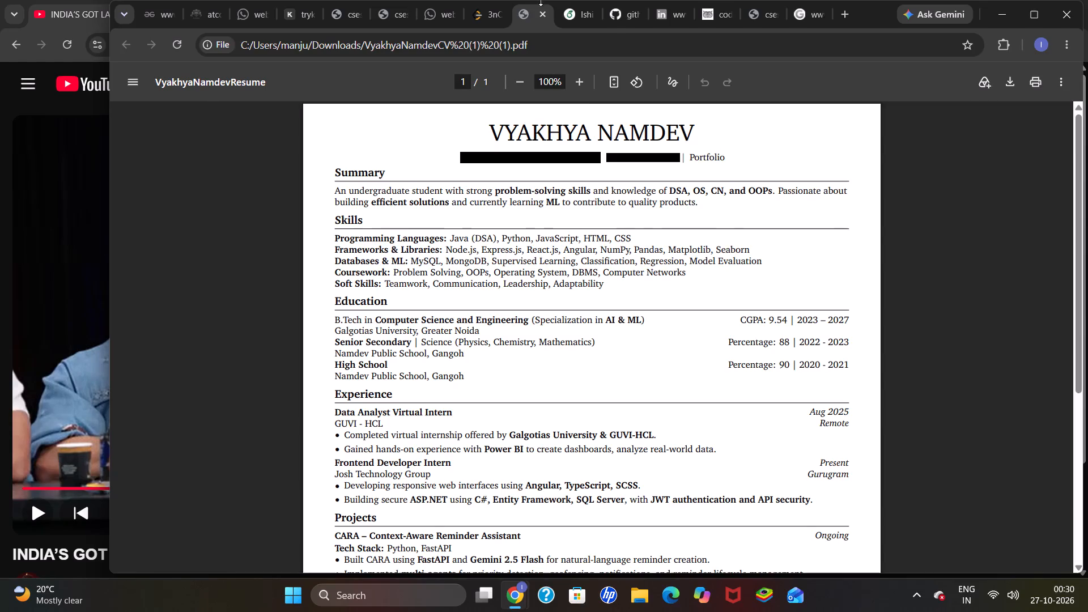
click(575, 8)
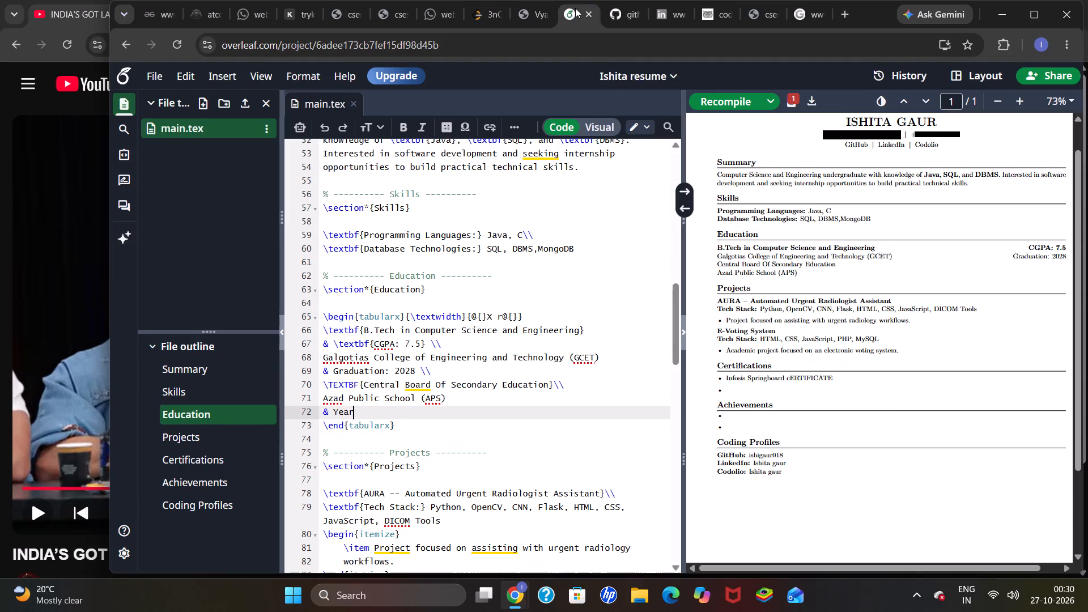
click(526, 15)
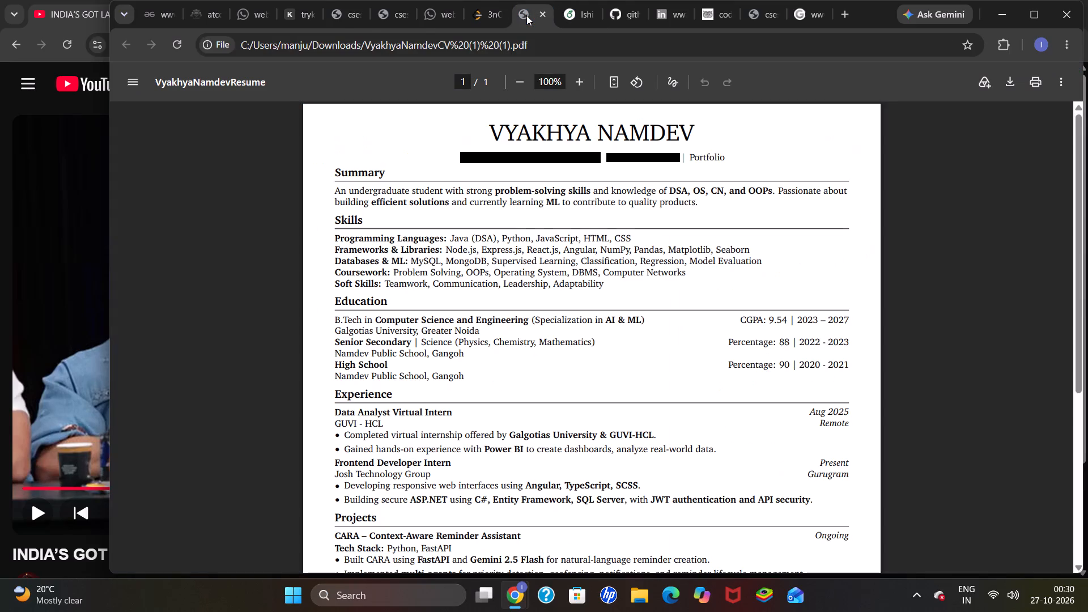
click(572, 12)
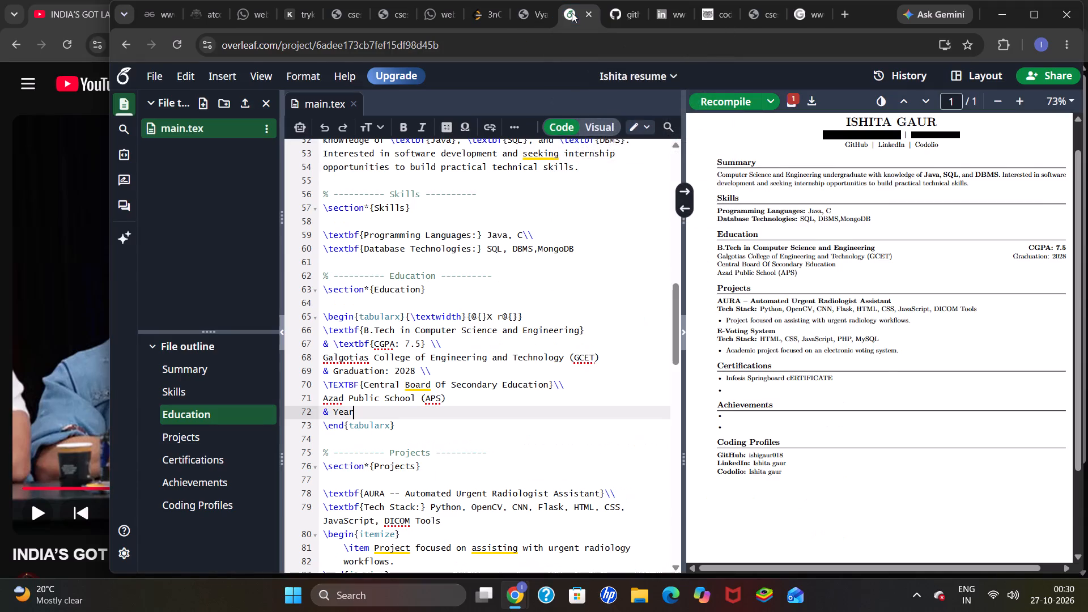
click(534, 12)
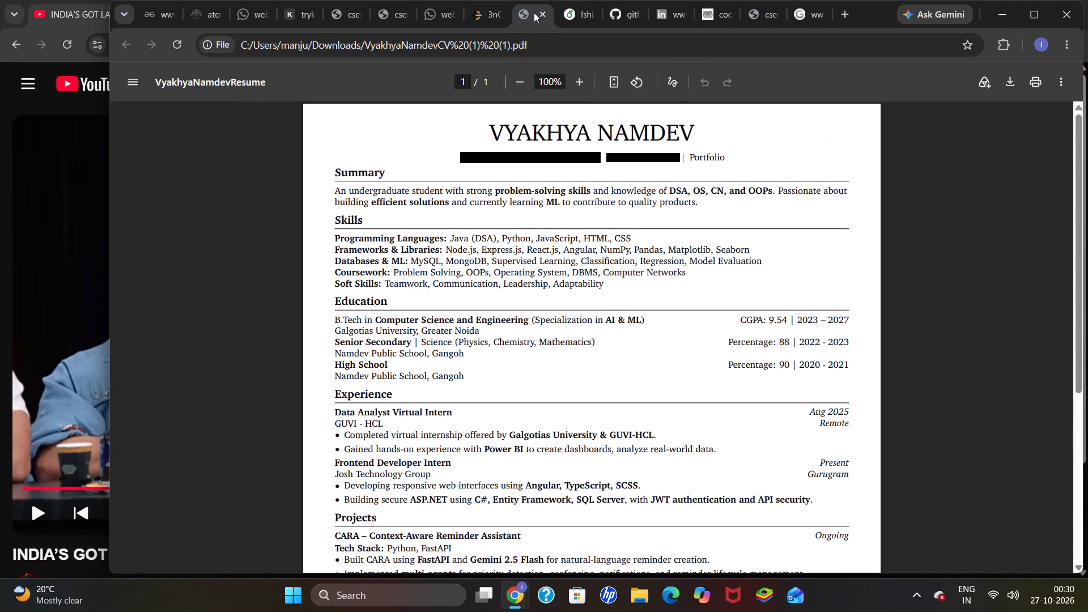
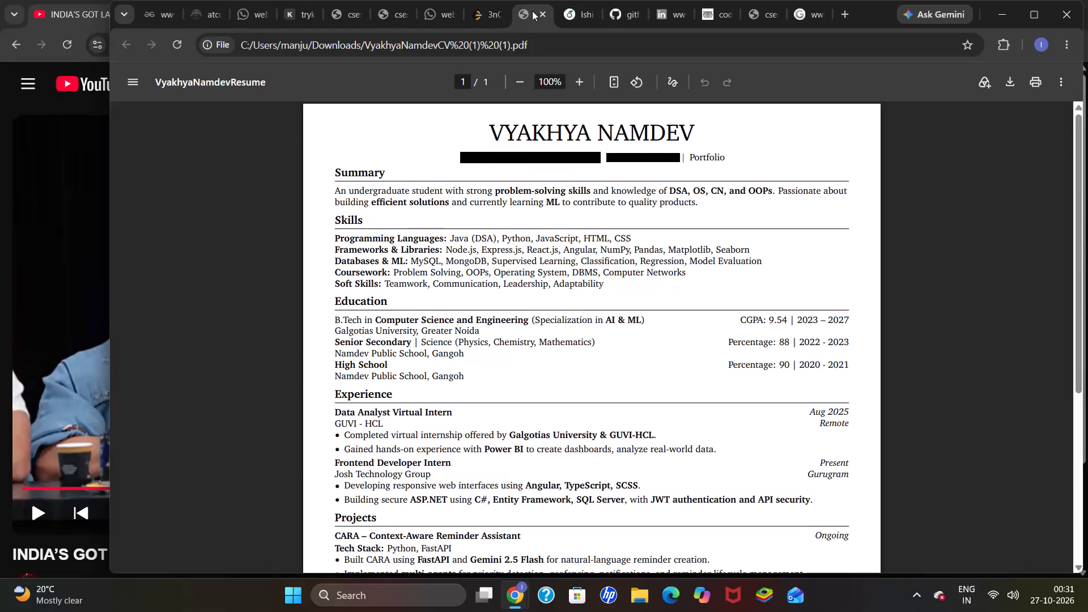
Recheck the reference resume PDF and remove the word Year from the Azad Public School row of the Overleaf Education table.
click(498, 20)
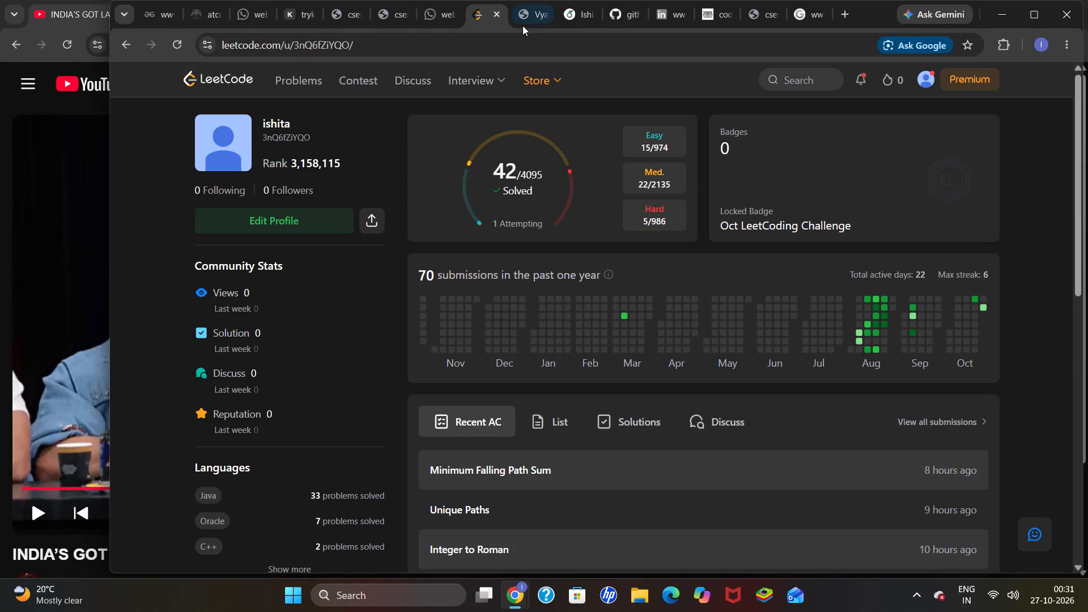
click(534, 22)
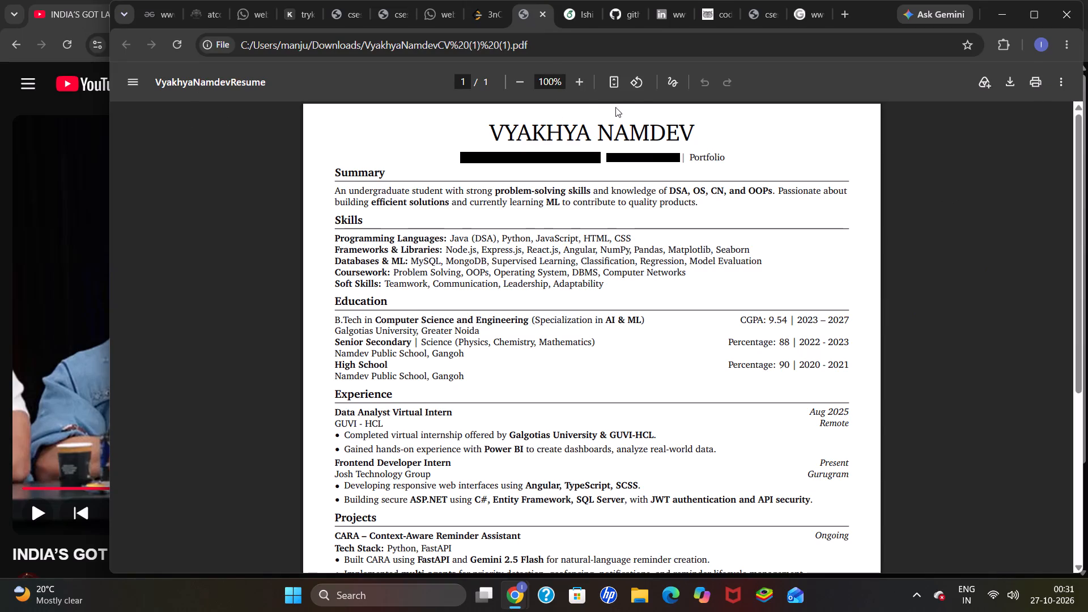
click(572, 25)
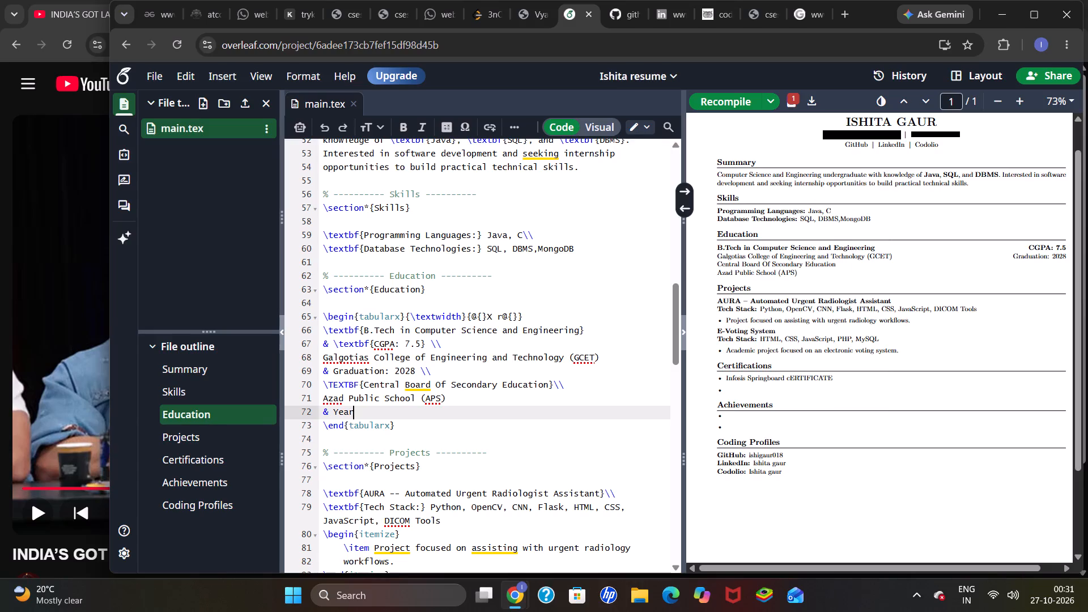
key(BackSpace)
key(BackSpace)
key(BackSpace)
key(BackSpace)
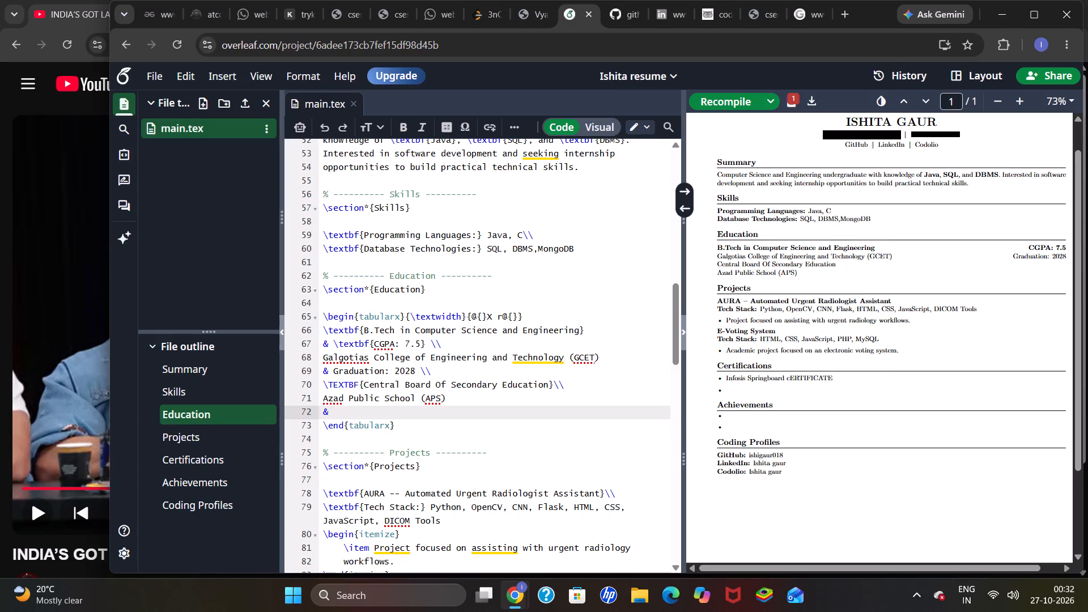
Replace "Central Board Of Secondary Education" with "Senior Secondary School" in the Education table, consulting the reference resume for the wording.
click(551, 387)
key(BackSpace)
key(BackSpace)
key(BackSpace)
key(BackSpace)
key(BackSpace)
key(BackSpace)
key(BackSpace)
key(BackSpace)
key(BackSpace)
key(BackSpace)
key(BackSpace)
key(BackSpace)
key(BackSpace)
key(BackSpace)
key(BackSpace)
key(BackSpace)
key(BackSpace)
key(BackSpace)
key(BackSpace)
key(BackSpace)
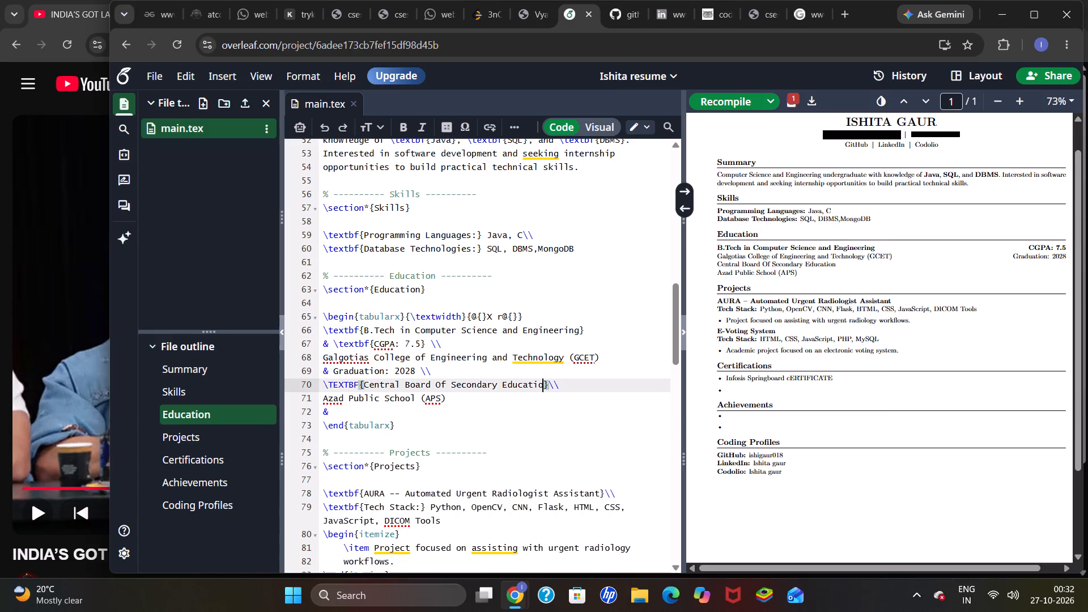
key(BackSpace)
key(BackSpace)
key(BackSpace)
key(BackSpace)
key(BackSpace)
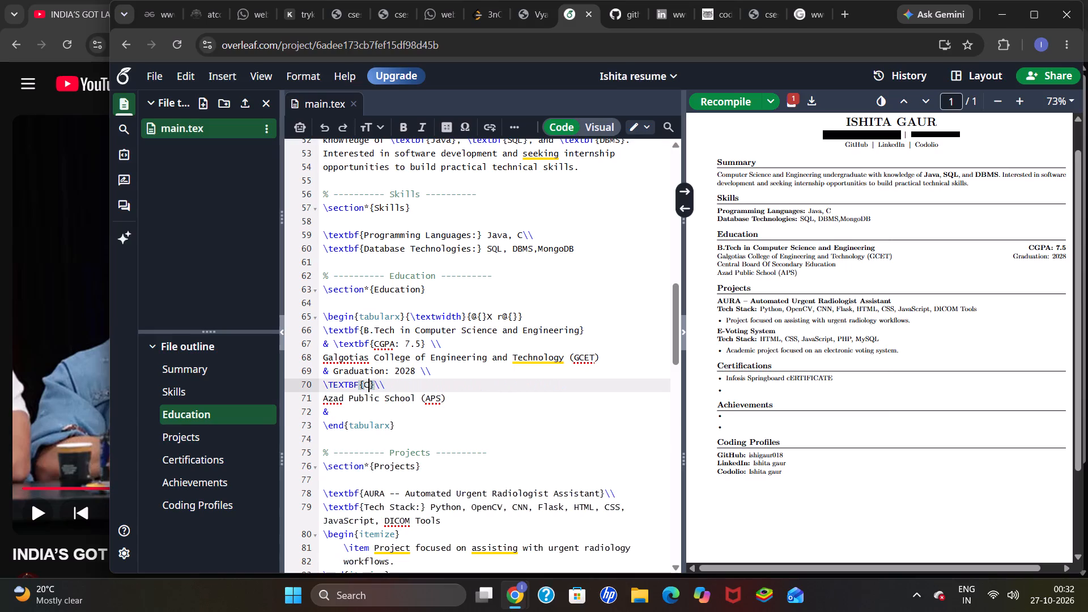
key(BackSpace)
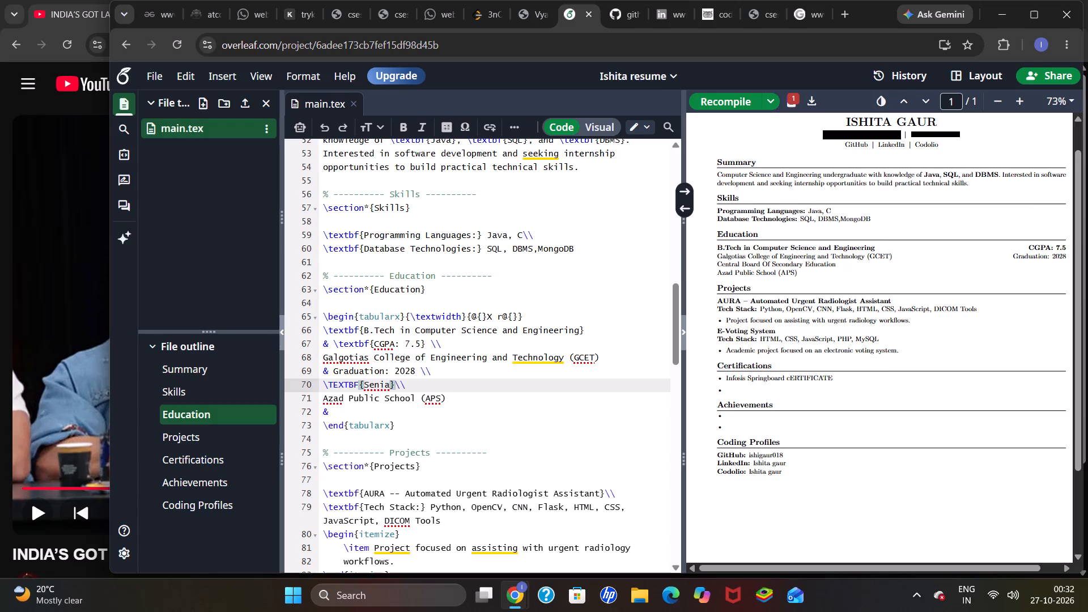
click(529, 21)
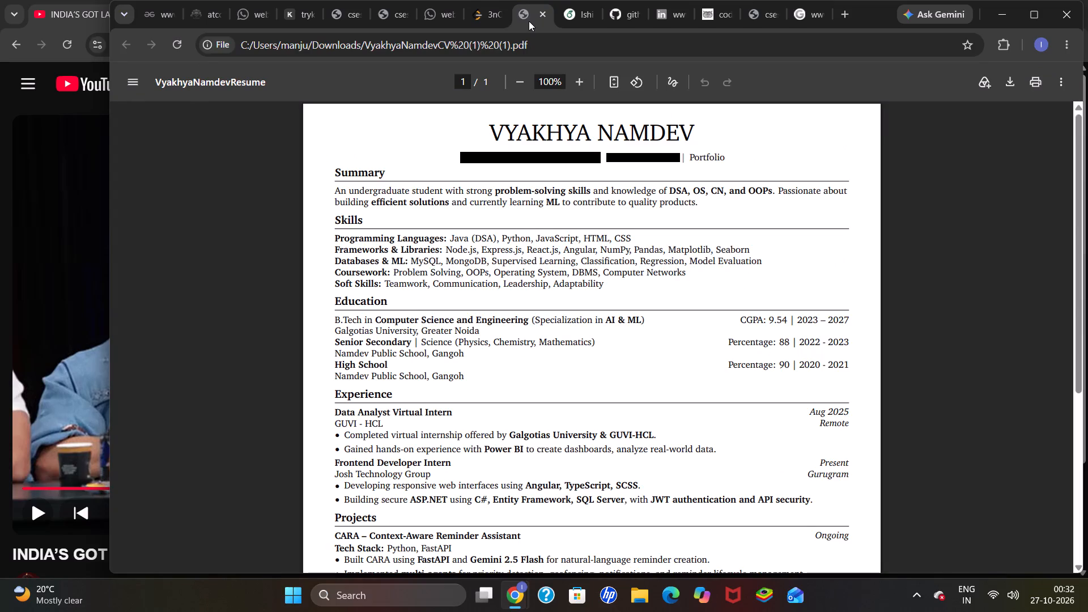
click(567, 15)
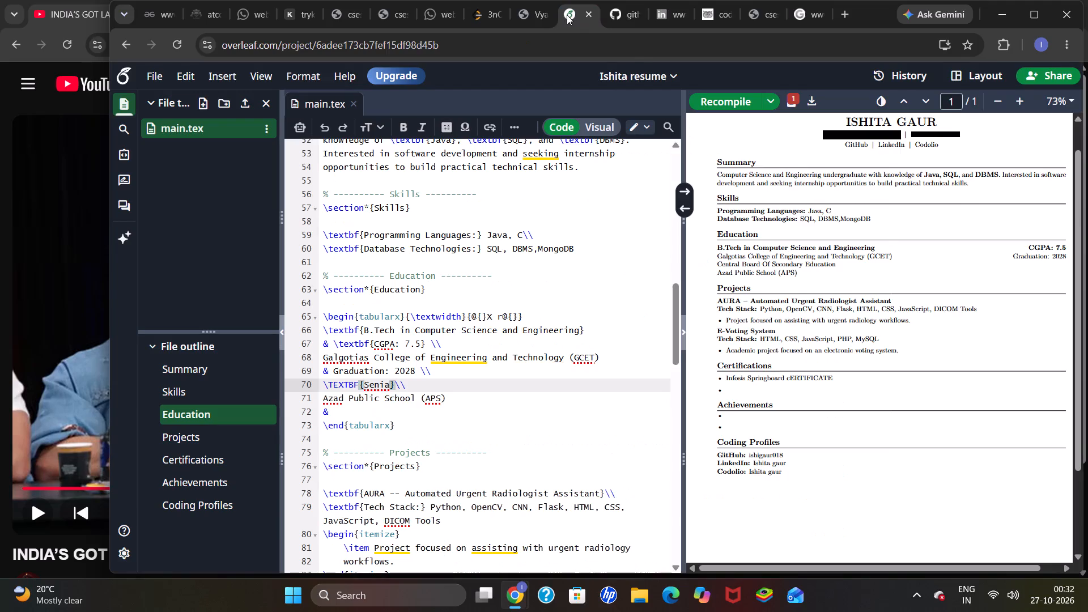
key(BackSpace)
text(or)
key(space)
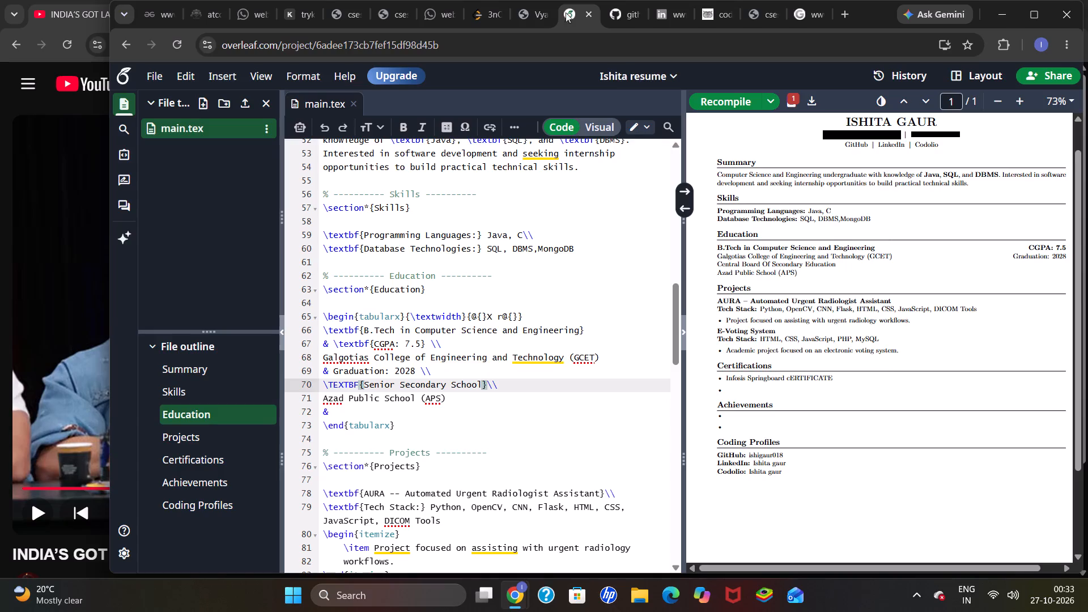
Recheck the reference resume's Education section and recompile the Overleaf resume PDF.
click(533, 11)
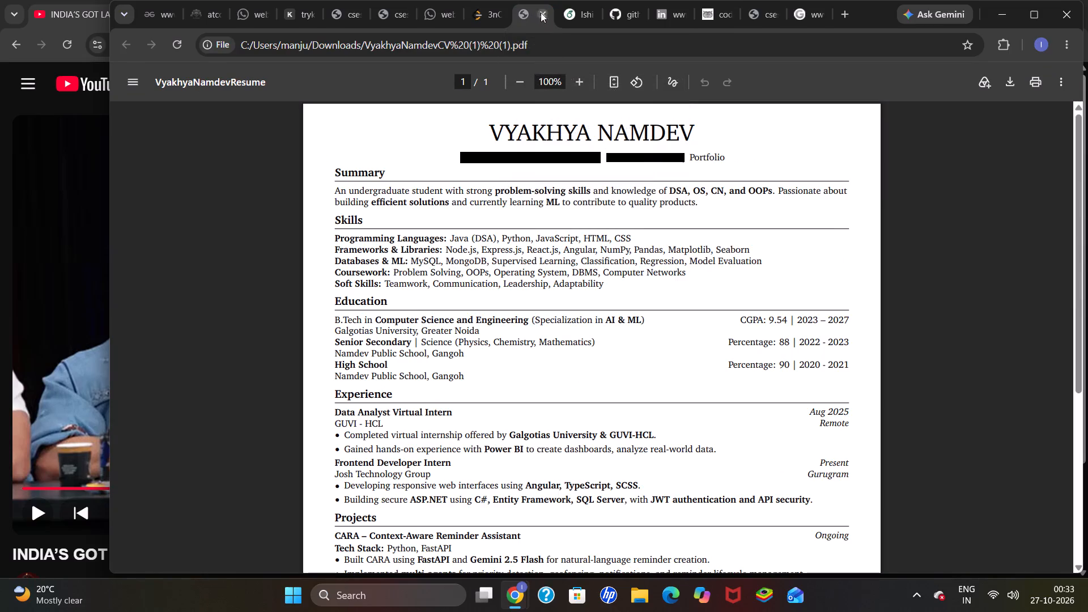
click(576, 6)
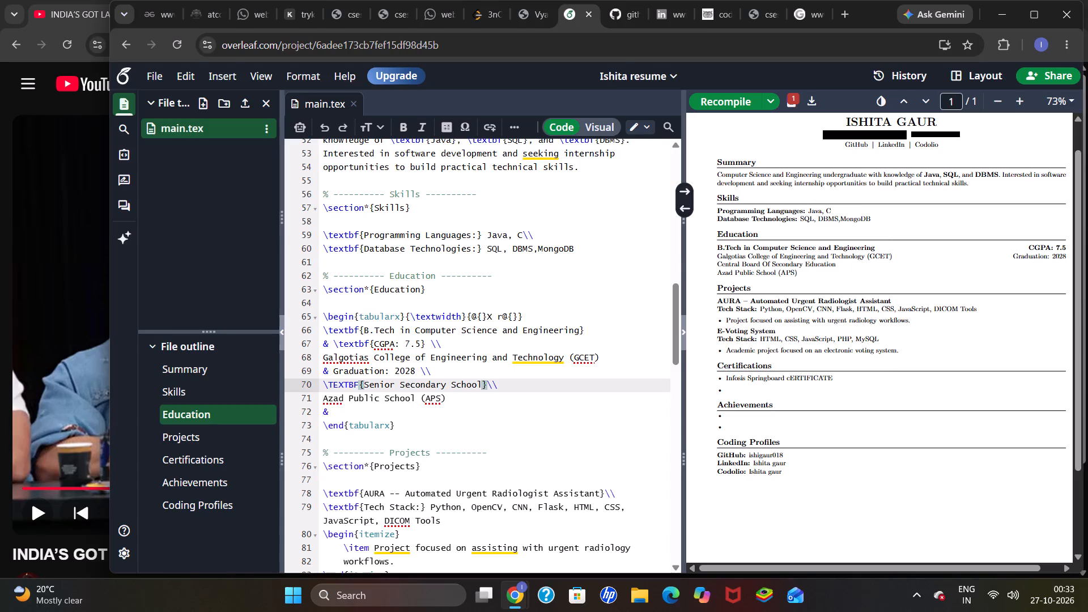
click(717, 99)
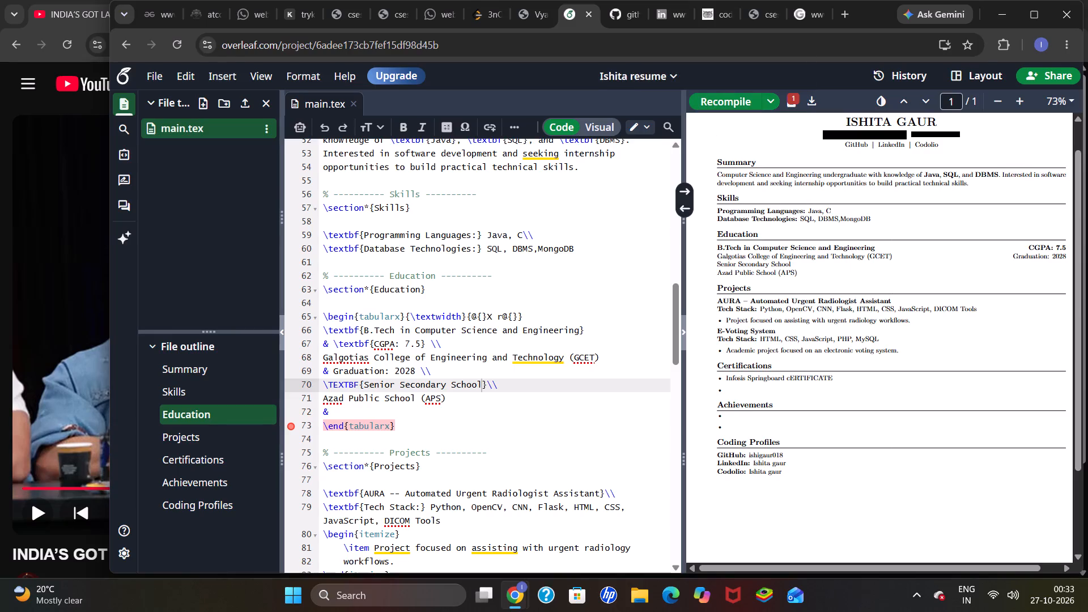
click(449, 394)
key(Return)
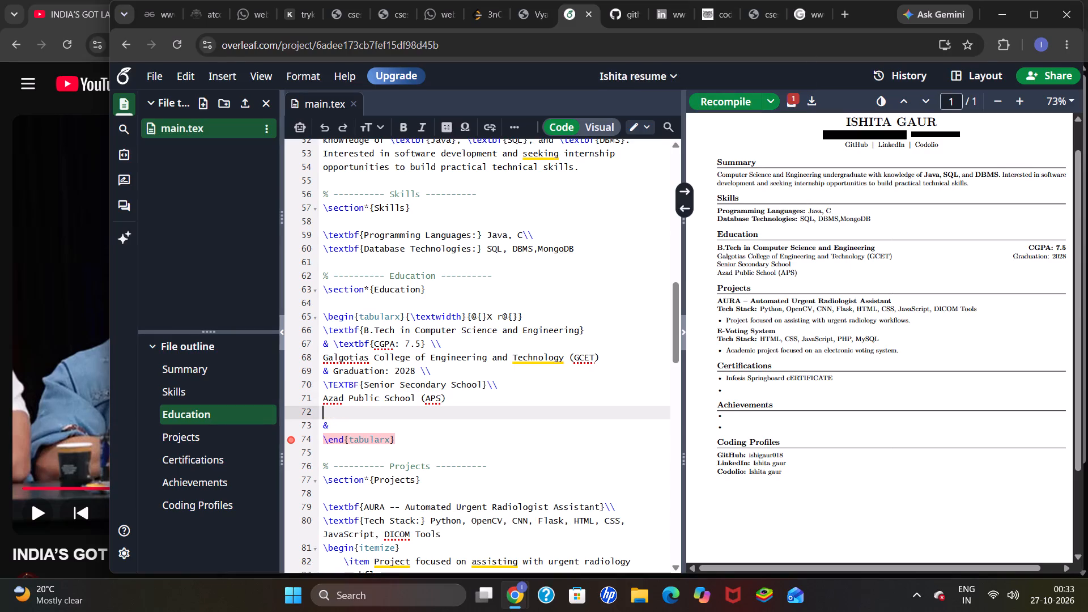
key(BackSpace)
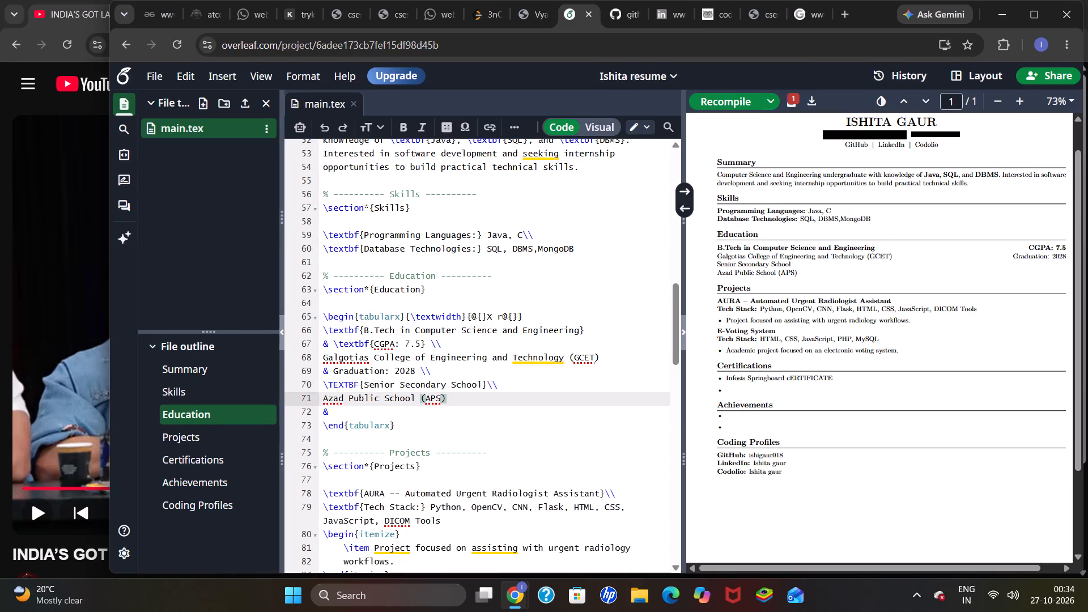
Enter 2021-2022 as the years for Azad Public School (APS), consulting the reference resume, and recompile the PDF.
click(362, 419)
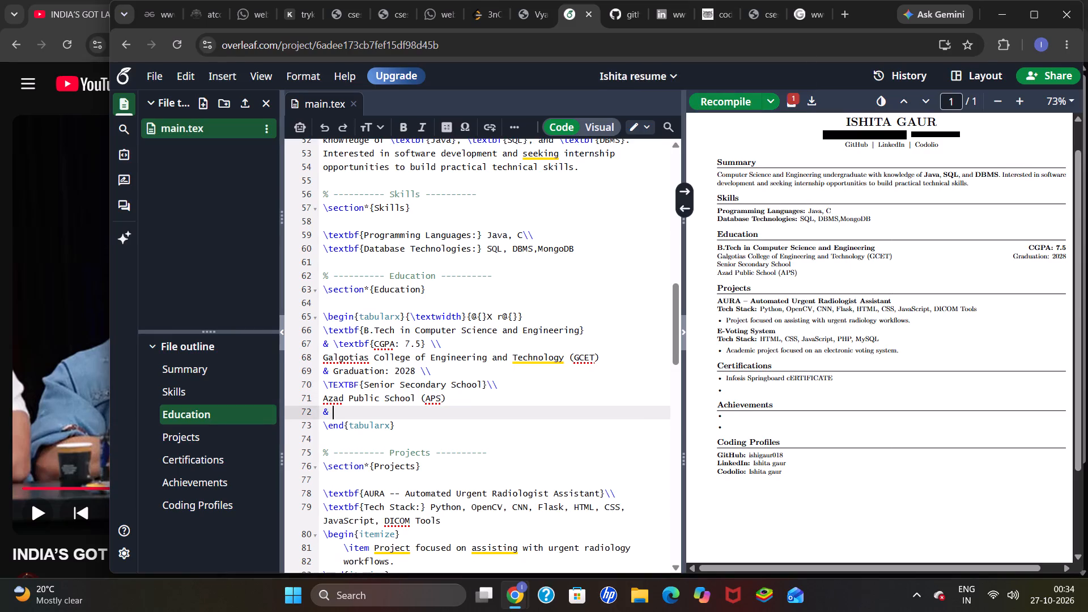
text(20)
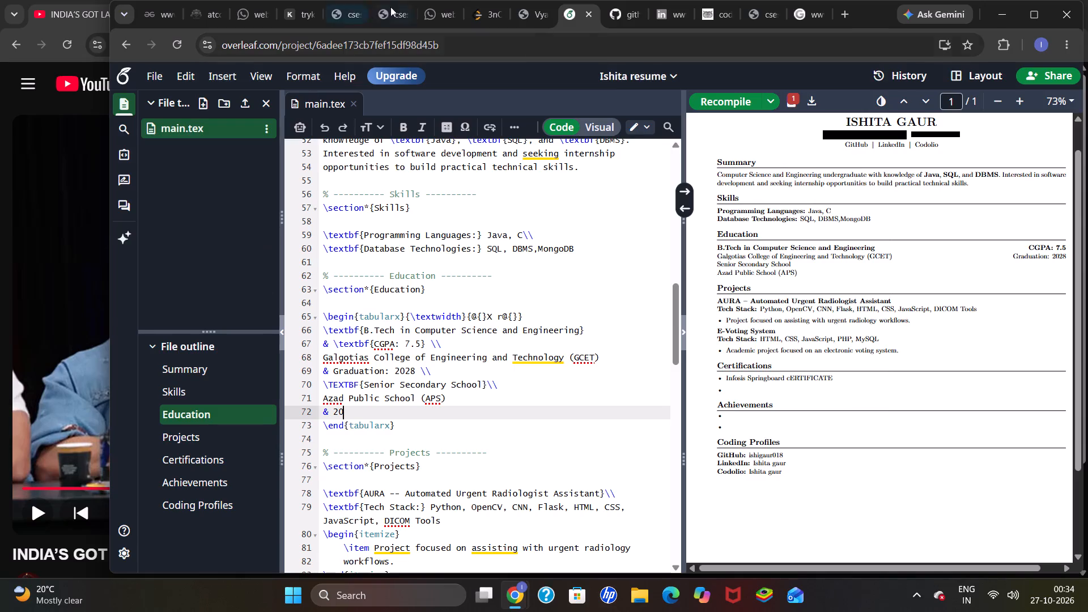
click(533, 18)
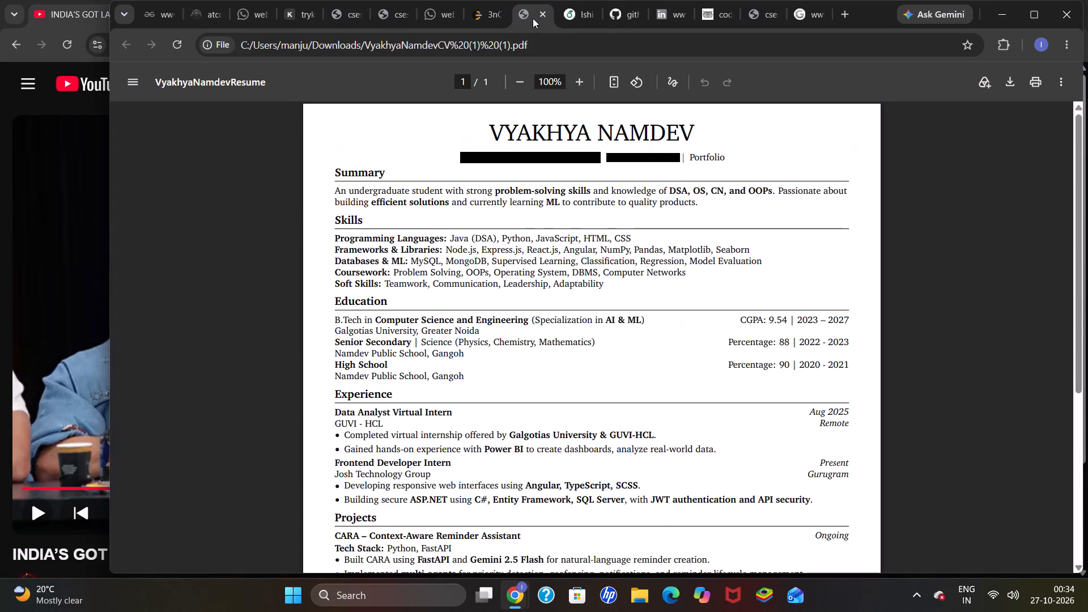
click(571, 18)
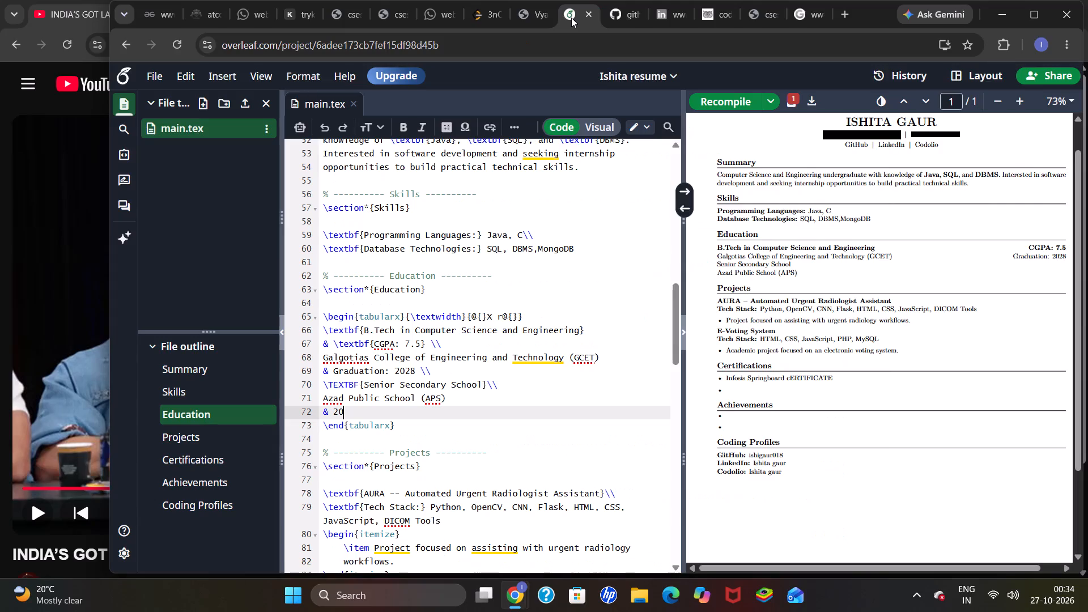
text(21-2022)
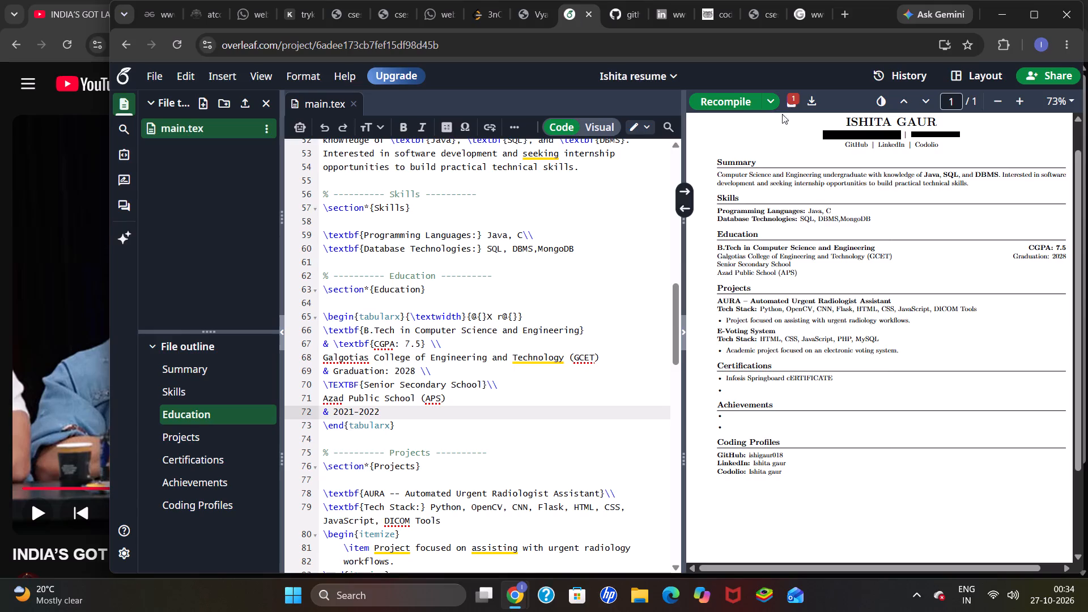
click(733, 108)
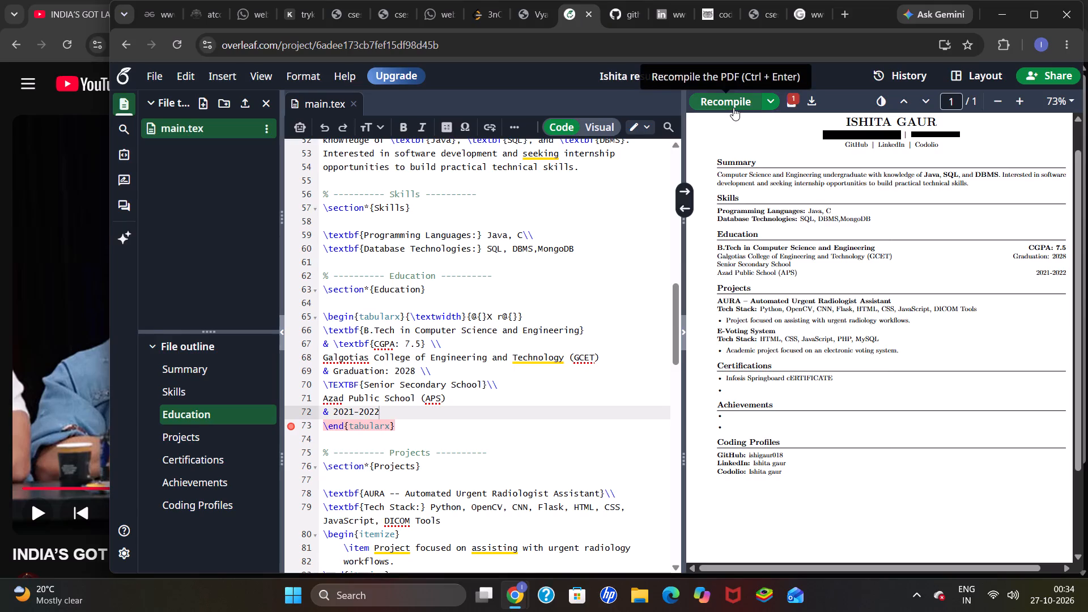
click(733, 108)
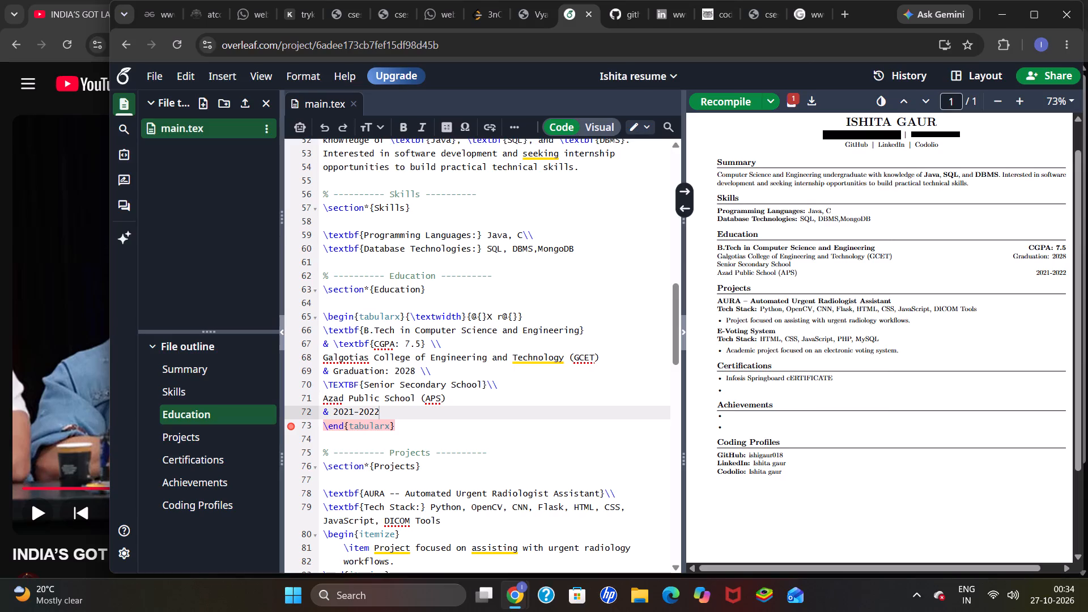
Duplicate the three-line Senior Secondary School entry directly below itself in the Education table.
drag(325, 384, 387, 406)
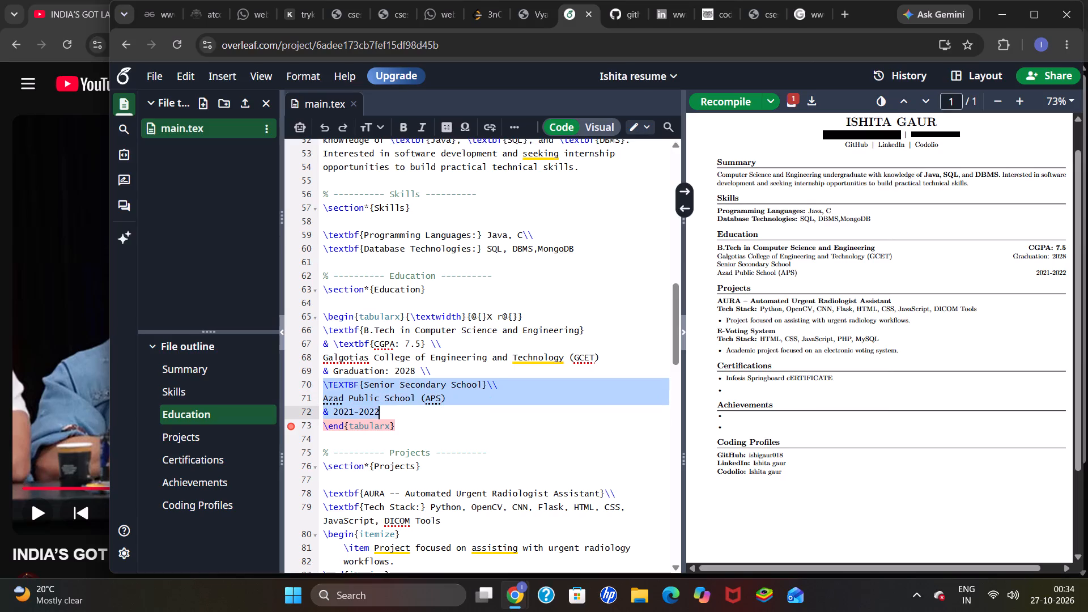
drag(387, 406, 387, 408)
key(ctrl+c)
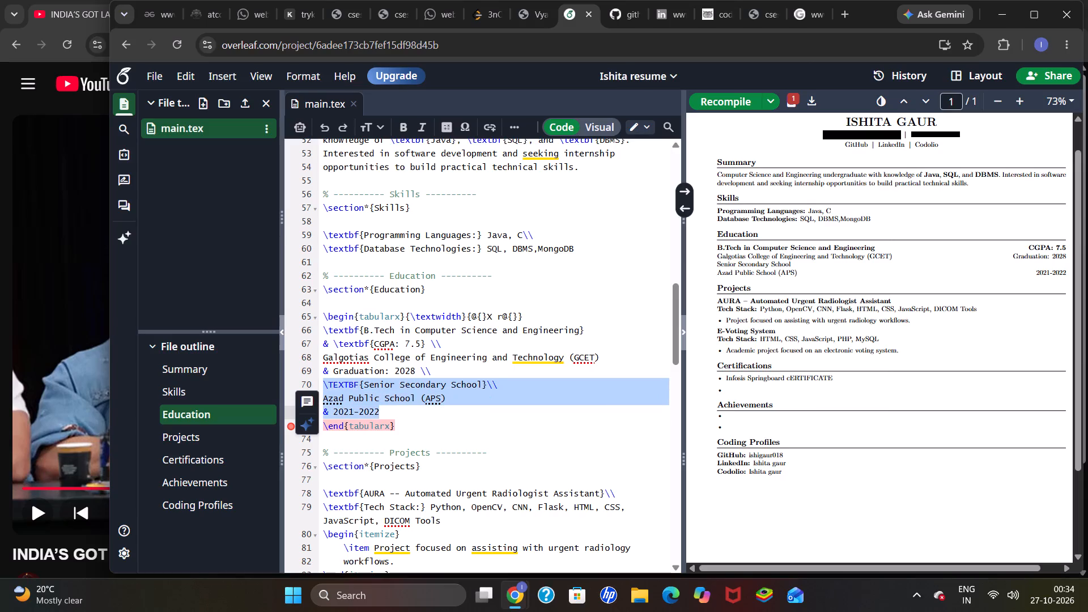
click(387, 408)
key(Return)
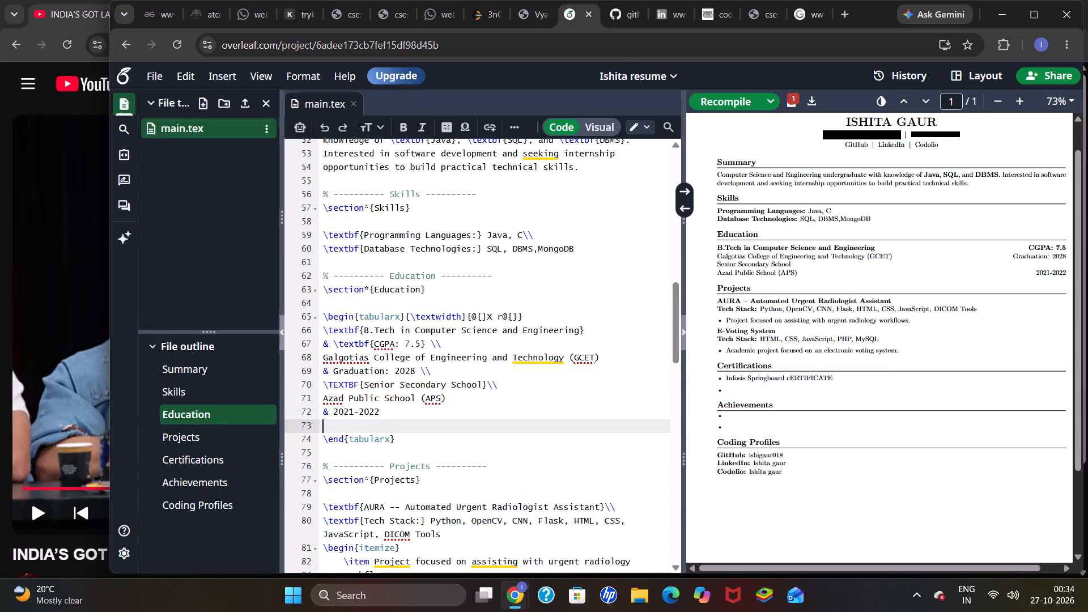
key(ctrl+v)
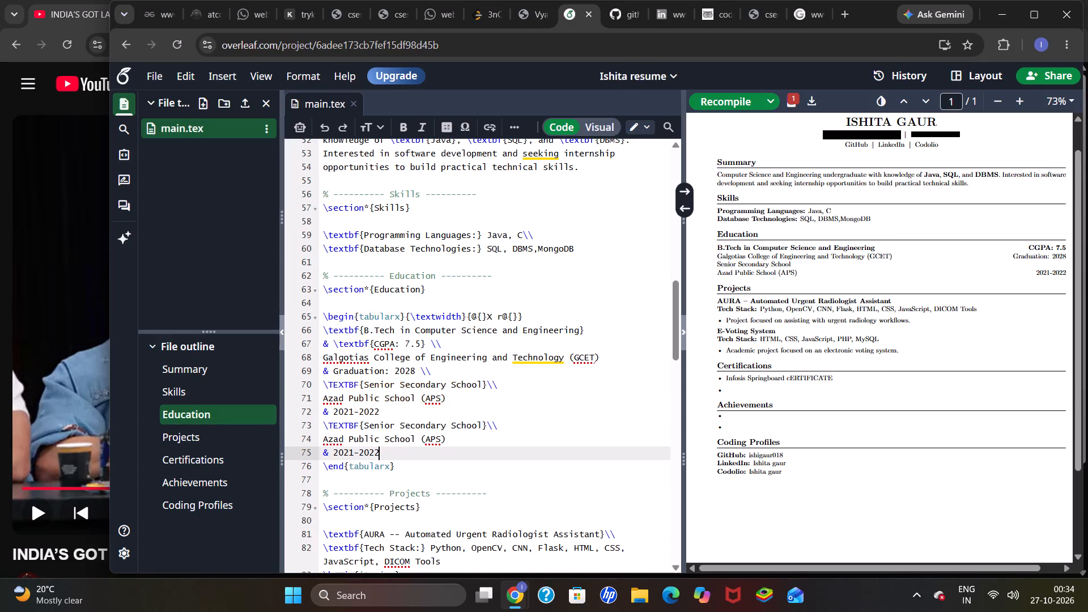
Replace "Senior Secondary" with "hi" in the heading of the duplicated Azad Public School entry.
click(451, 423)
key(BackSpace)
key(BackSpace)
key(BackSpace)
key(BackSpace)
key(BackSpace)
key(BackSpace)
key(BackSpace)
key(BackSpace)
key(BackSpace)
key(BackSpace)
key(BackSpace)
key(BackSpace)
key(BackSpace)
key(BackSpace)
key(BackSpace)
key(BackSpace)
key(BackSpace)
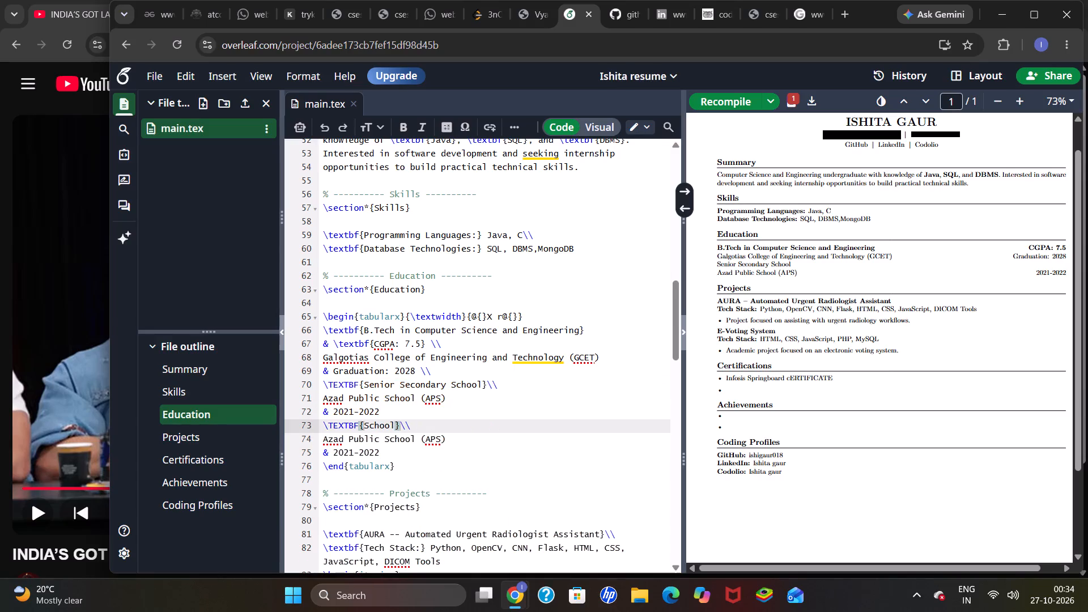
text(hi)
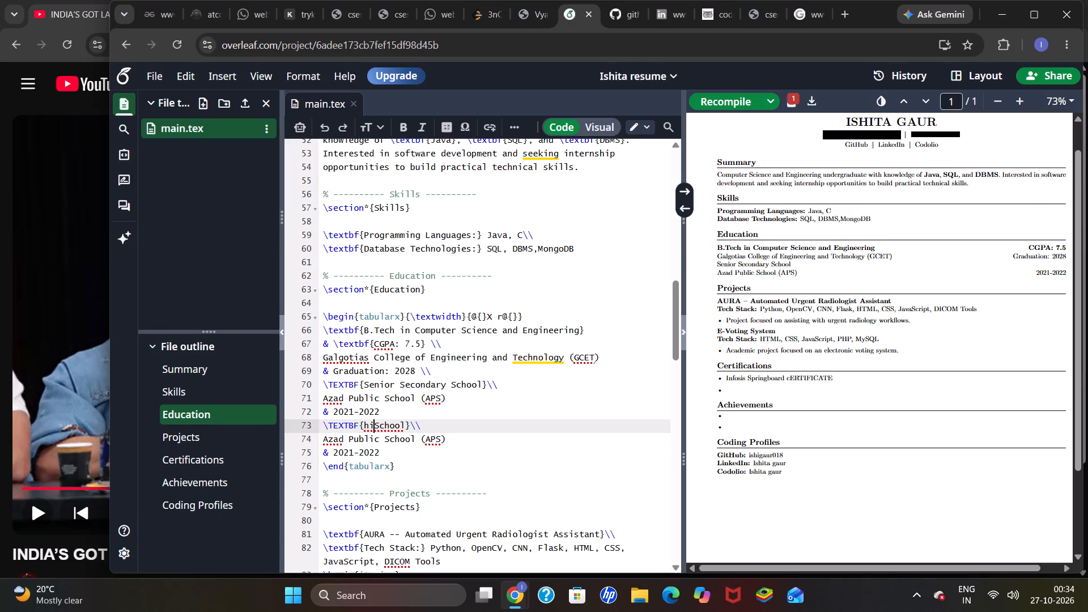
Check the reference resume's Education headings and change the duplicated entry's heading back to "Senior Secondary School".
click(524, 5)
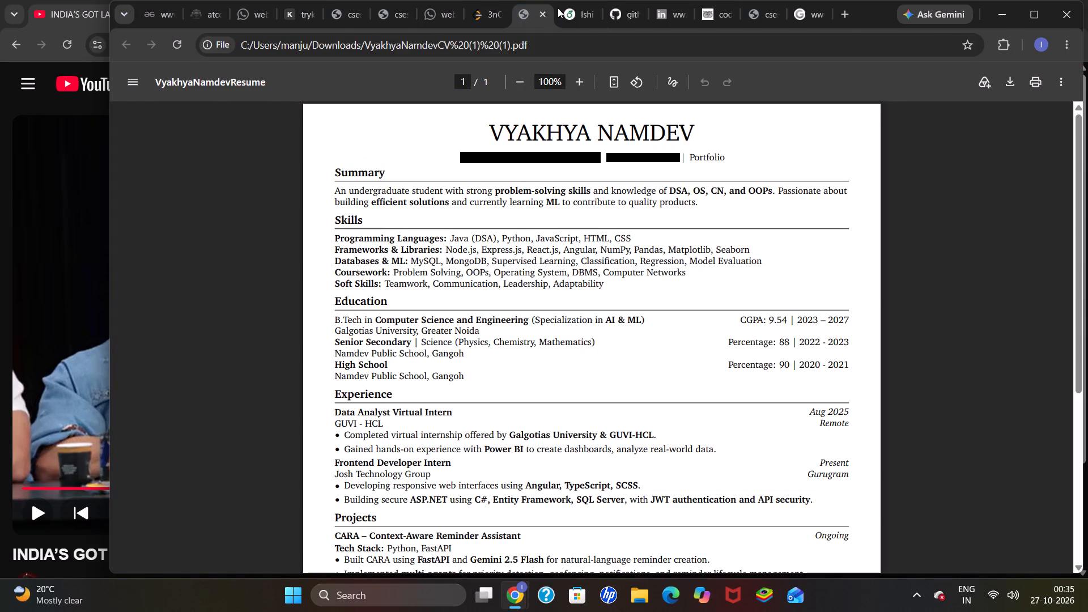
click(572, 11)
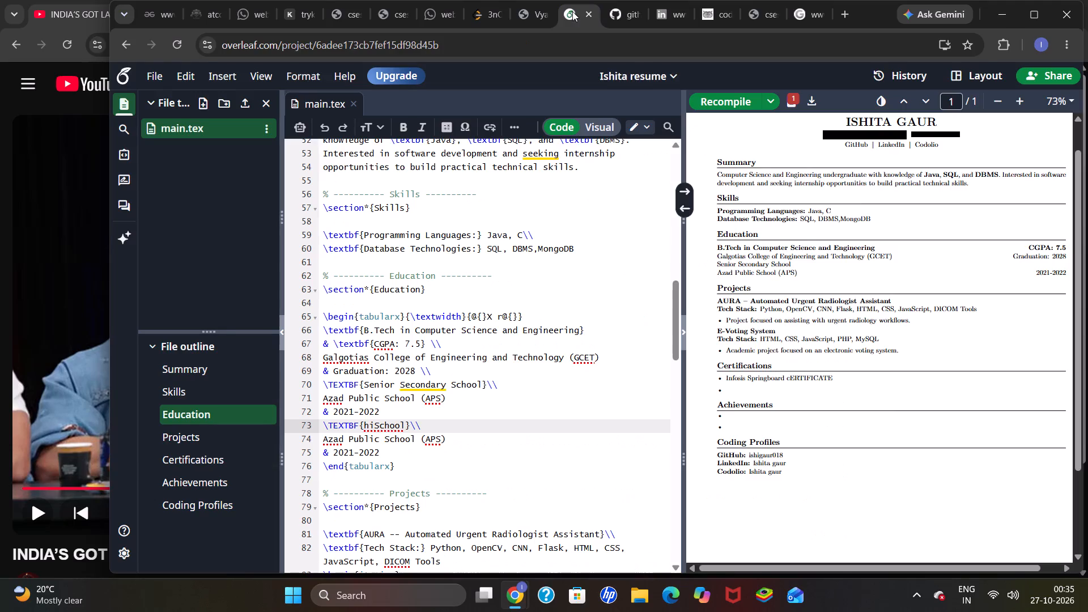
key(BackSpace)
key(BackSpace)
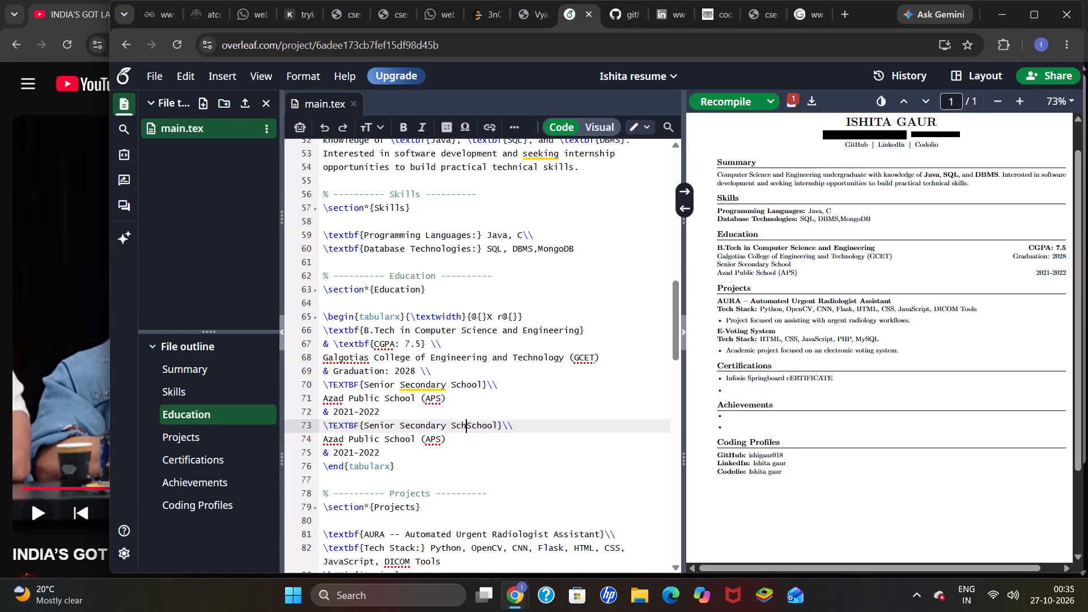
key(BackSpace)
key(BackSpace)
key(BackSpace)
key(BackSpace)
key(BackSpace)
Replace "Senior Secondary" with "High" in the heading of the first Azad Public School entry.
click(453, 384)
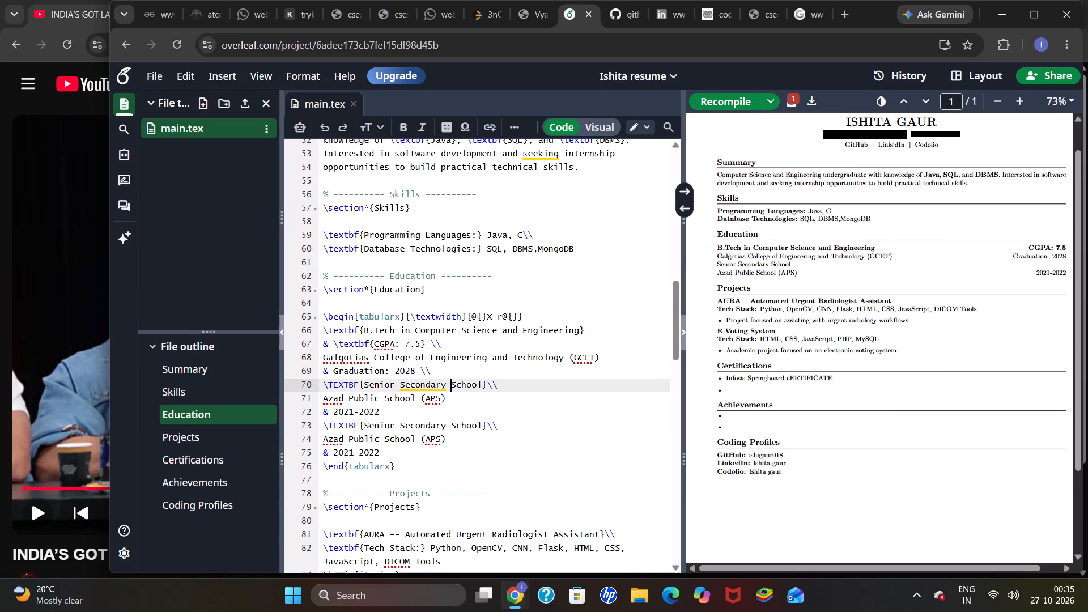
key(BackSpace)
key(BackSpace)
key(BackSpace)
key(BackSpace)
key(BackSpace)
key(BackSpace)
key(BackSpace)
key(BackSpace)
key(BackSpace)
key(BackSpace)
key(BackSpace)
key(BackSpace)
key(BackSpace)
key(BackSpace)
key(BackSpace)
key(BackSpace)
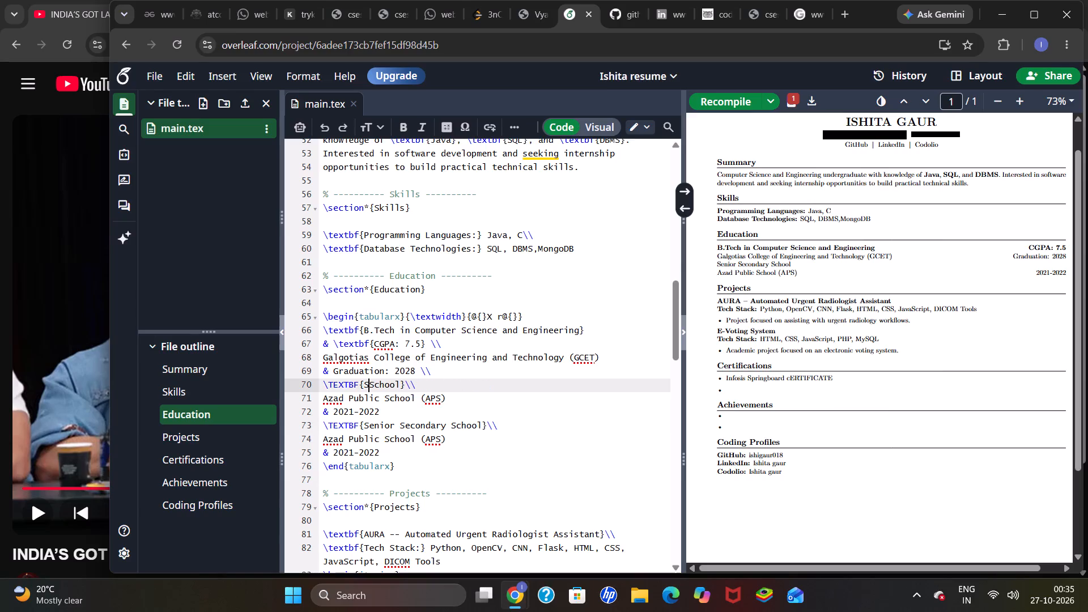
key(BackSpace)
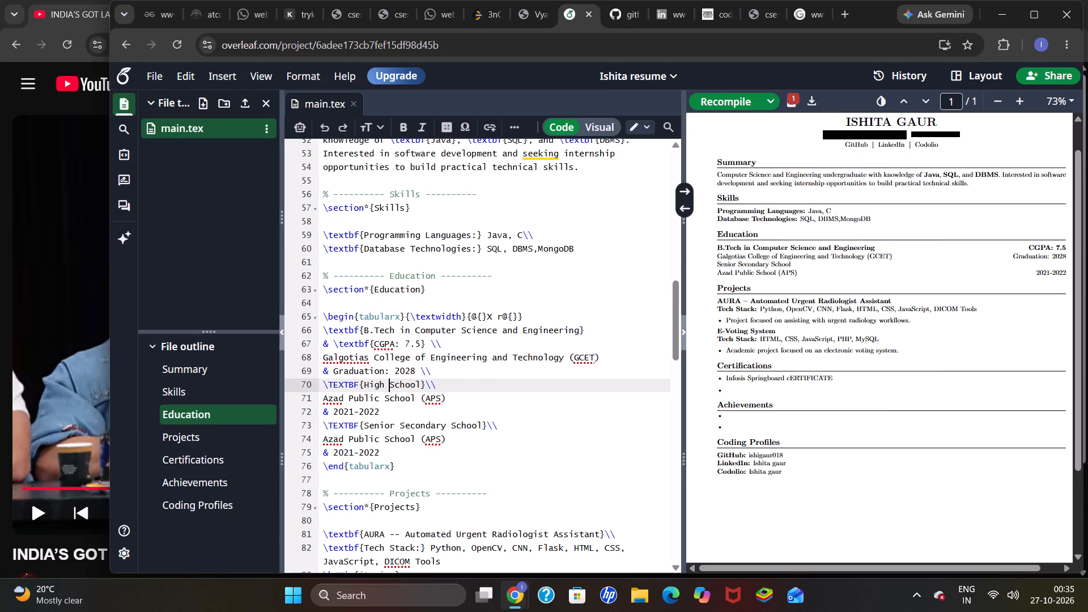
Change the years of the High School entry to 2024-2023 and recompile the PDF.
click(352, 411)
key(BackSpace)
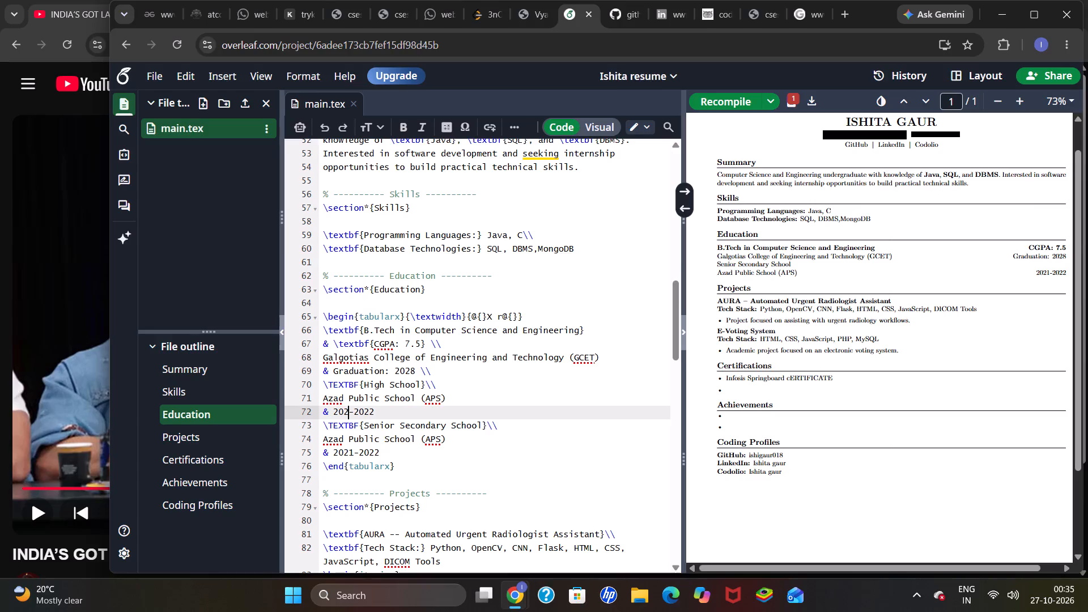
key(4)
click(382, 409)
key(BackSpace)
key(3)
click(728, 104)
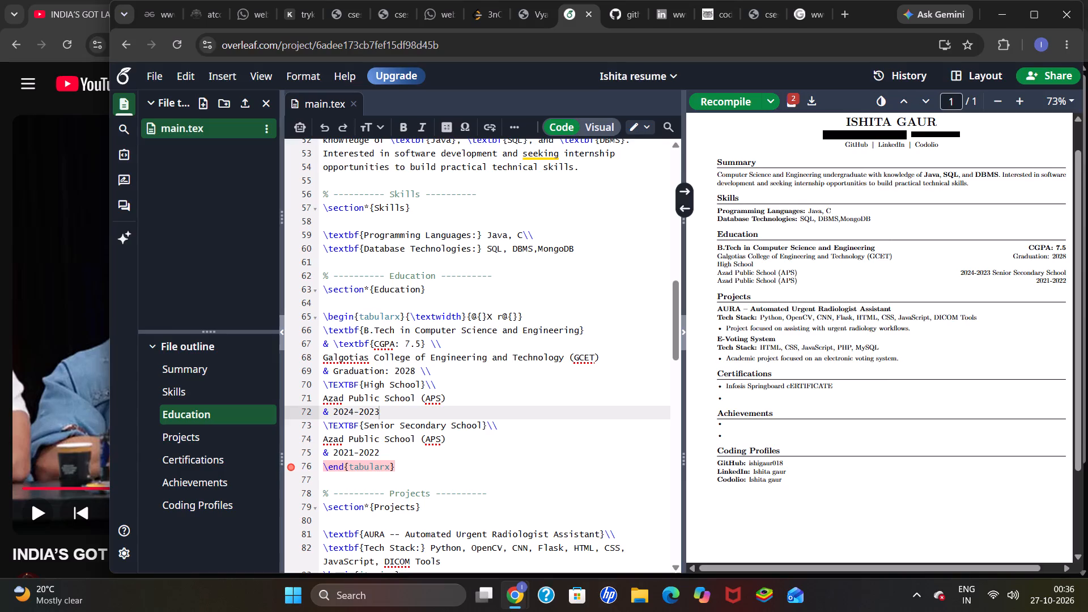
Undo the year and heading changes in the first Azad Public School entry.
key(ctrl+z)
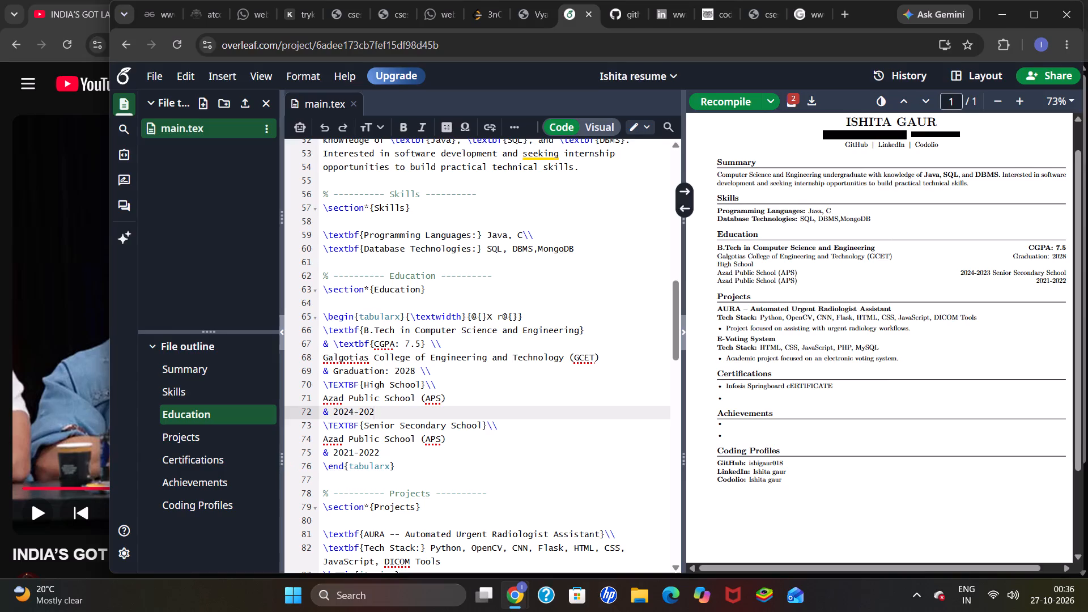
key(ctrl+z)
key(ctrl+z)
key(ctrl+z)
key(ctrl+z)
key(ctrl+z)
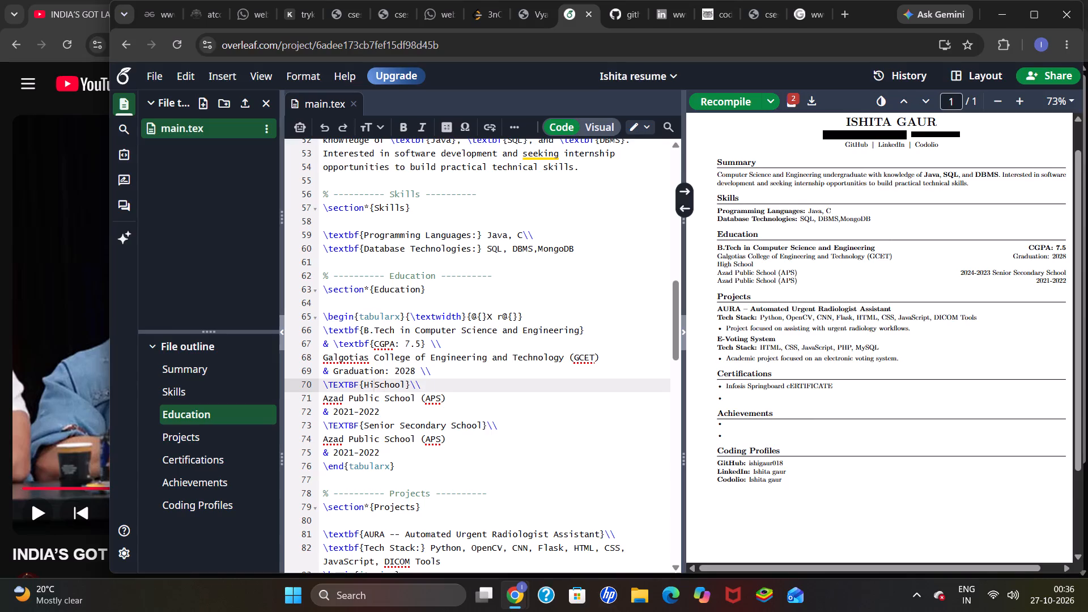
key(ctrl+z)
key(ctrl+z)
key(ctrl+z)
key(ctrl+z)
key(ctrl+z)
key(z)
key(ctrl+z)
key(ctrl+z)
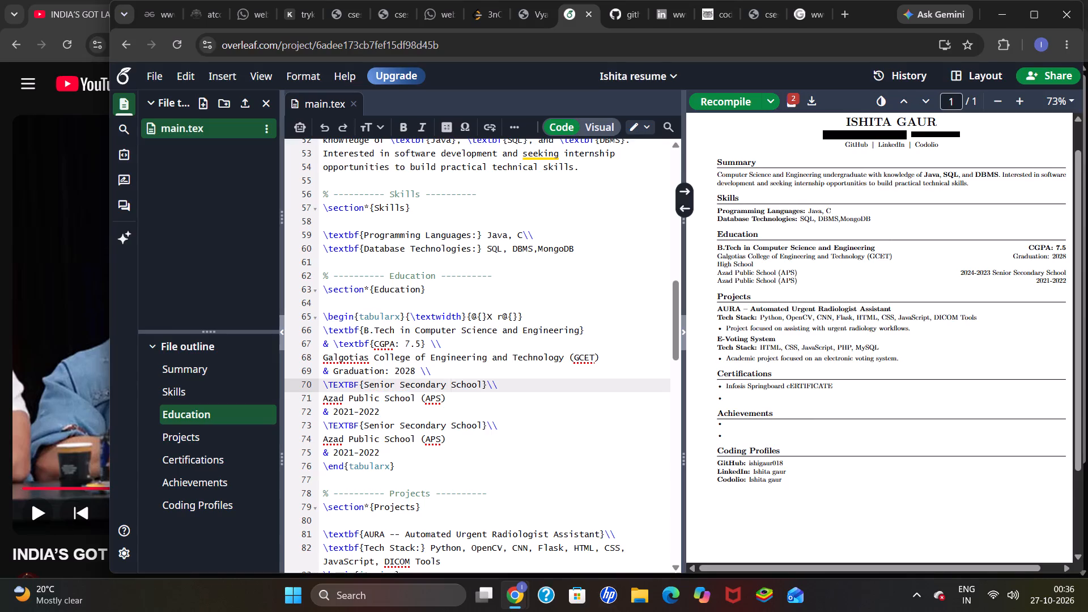
Undo the duplicated school entry's heading edits and the duplication itself, and recompile the PDF.
key(ctrl+z)
key(ctrl+z)
key(ctrl+z)
key(ctrl+z)
key(ctrl+z)
key(ctrl+z)
key(ctrl+z)
key(ctrl+z)
key(ctrl+z)
key(ctrl+z)
key(ctrl+z)
key(ctrl+z)
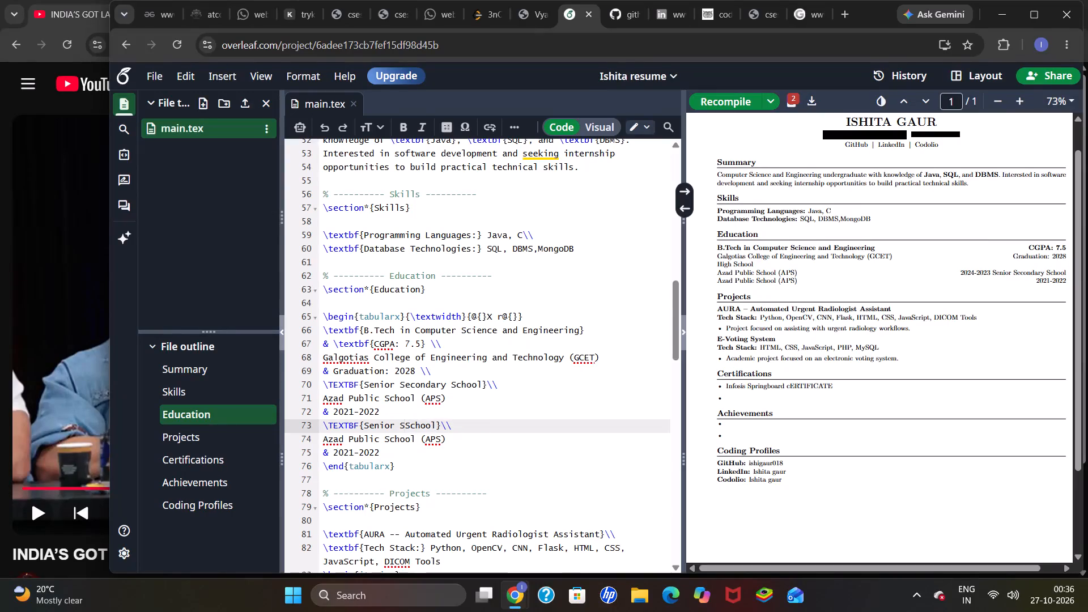
key(ctrl+z)
key(ctrl+z)
key(ctrl+z)
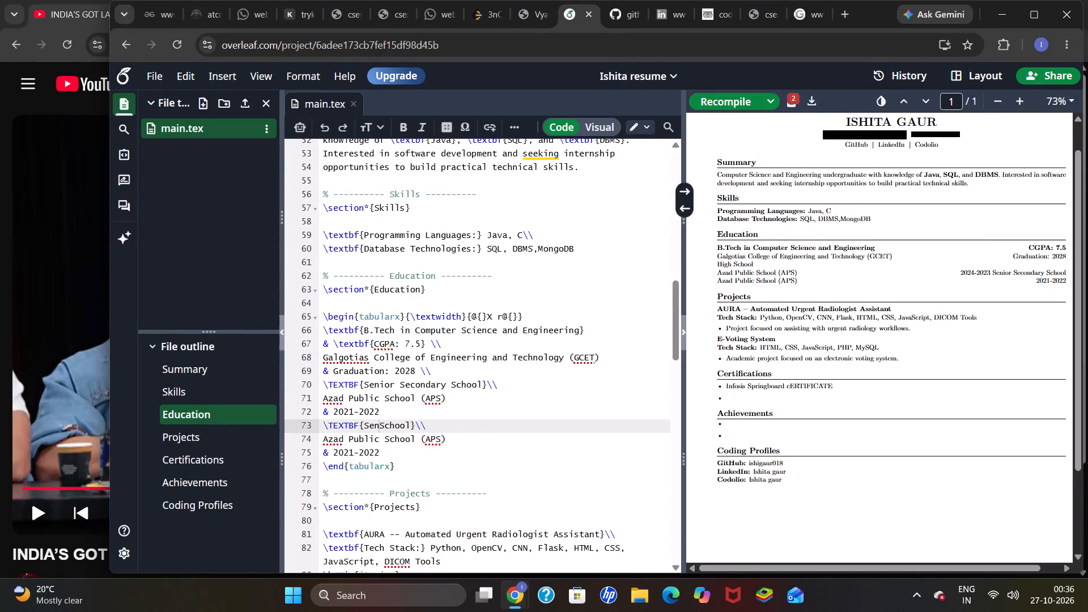
key(ctrl+z)
key(ctrl+z)
key(ctrl+z)
key(ctrl+z)
key(ctrl+z)
key(ctrl+z)
key(ctrl+z)
key(ctrl+z)
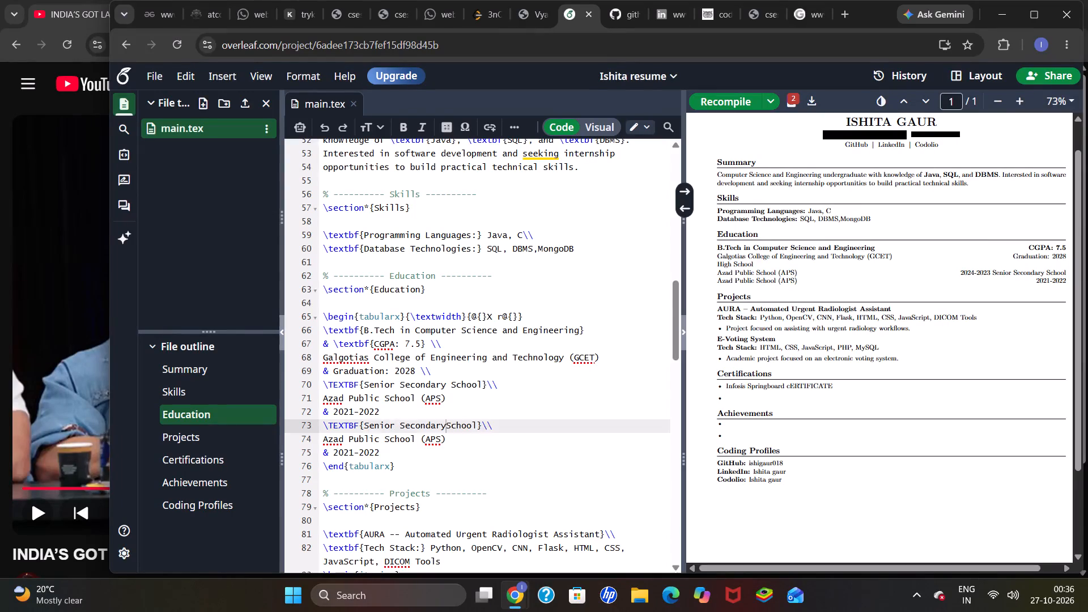
key(ctrl+z)
key(ctrl+z)
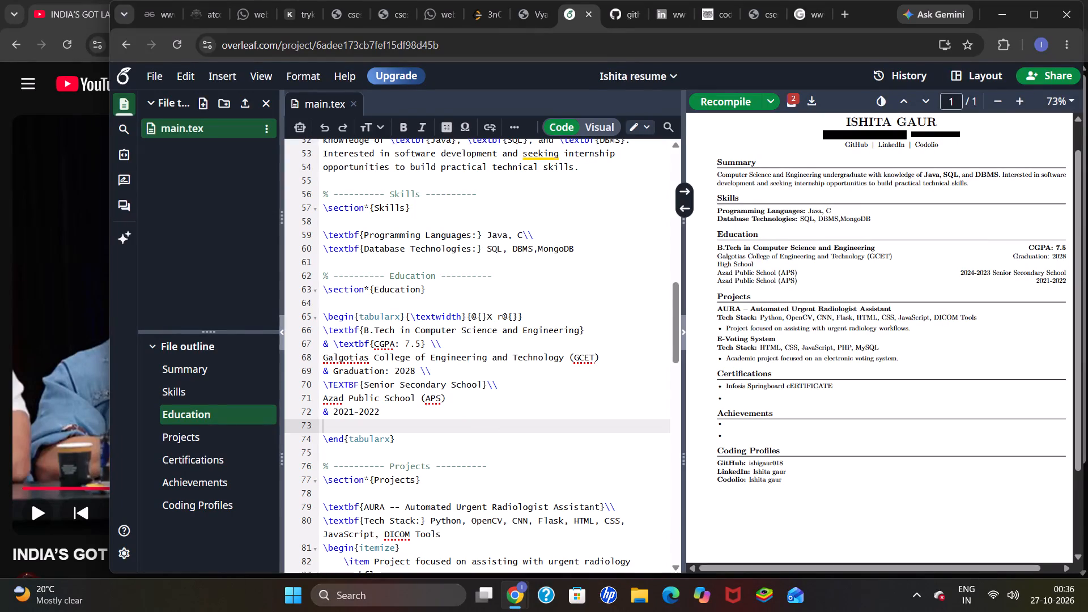
click(724, 102)
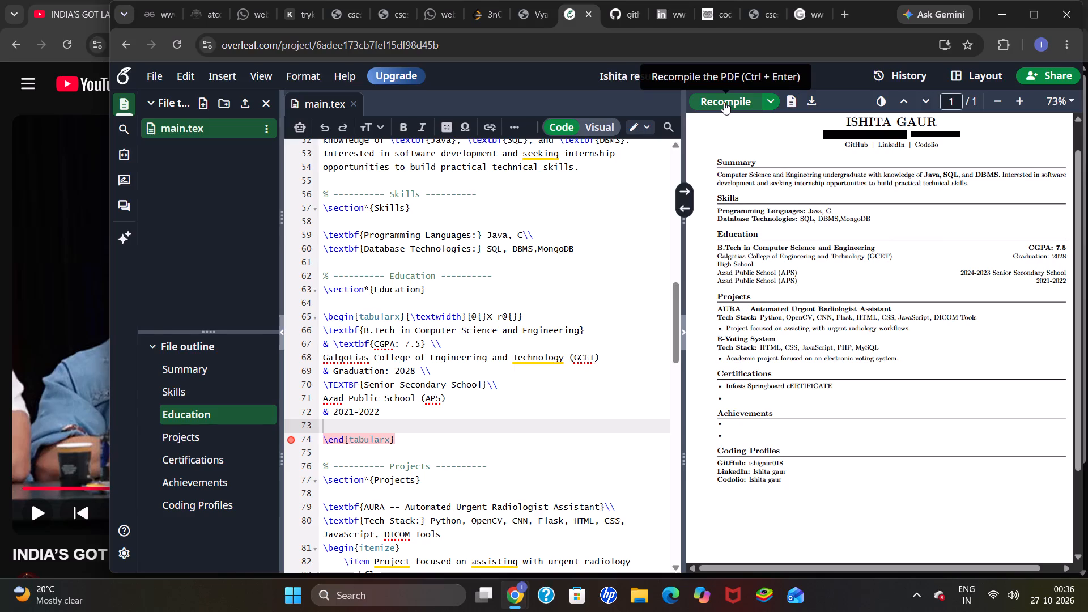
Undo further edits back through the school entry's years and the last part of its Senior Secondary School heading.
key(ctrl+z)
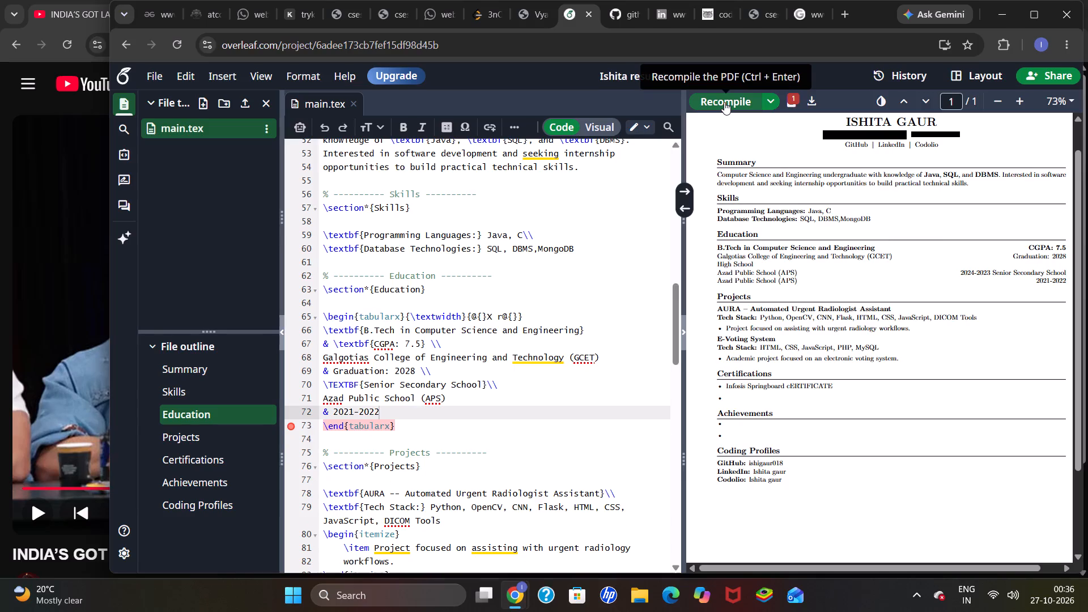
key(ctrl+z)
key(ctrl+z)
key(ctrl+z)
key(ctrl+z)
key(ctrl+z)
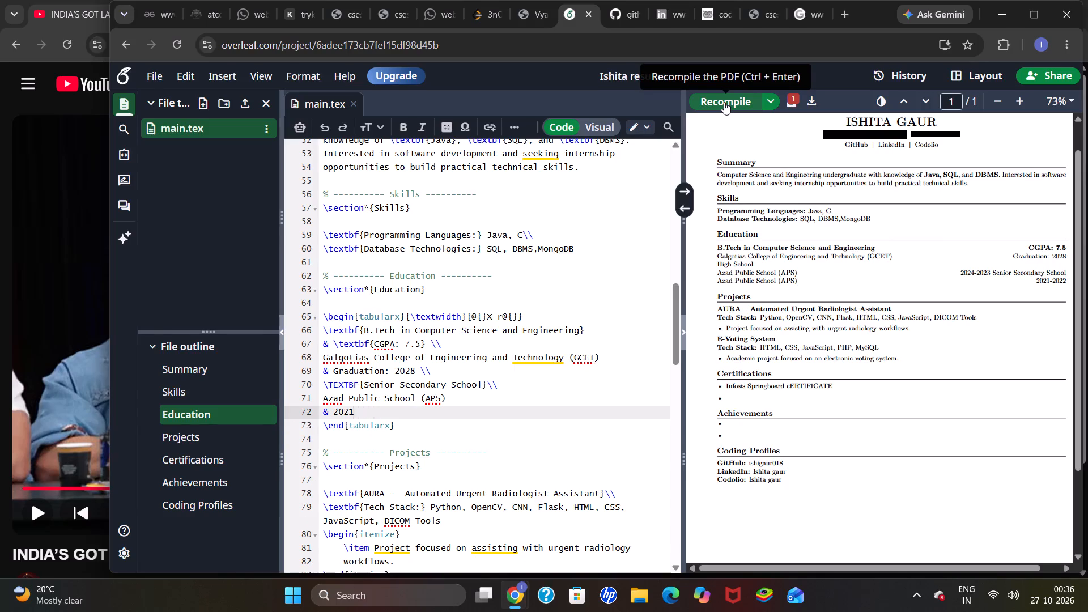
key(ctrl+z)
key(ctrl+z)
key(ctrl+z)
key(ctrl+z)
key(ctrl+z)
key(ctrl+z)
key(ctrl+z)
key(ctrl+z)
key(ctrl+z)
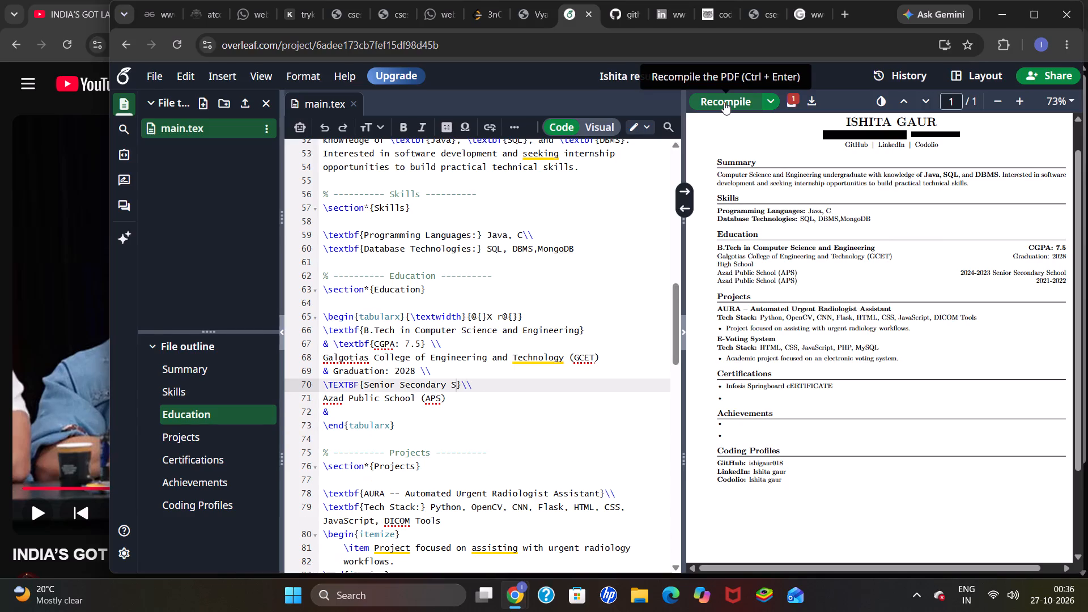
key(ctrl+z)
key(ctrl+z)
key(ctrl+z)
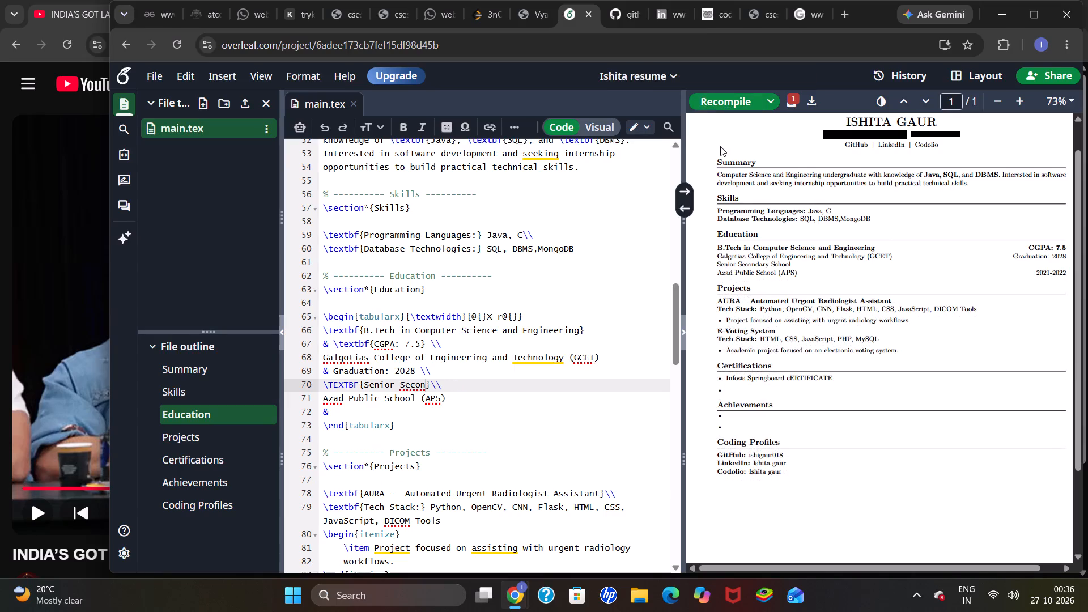
Complete the truncated school entry heading so it reads "Senior Secondary School".
text(dary)
key(space)
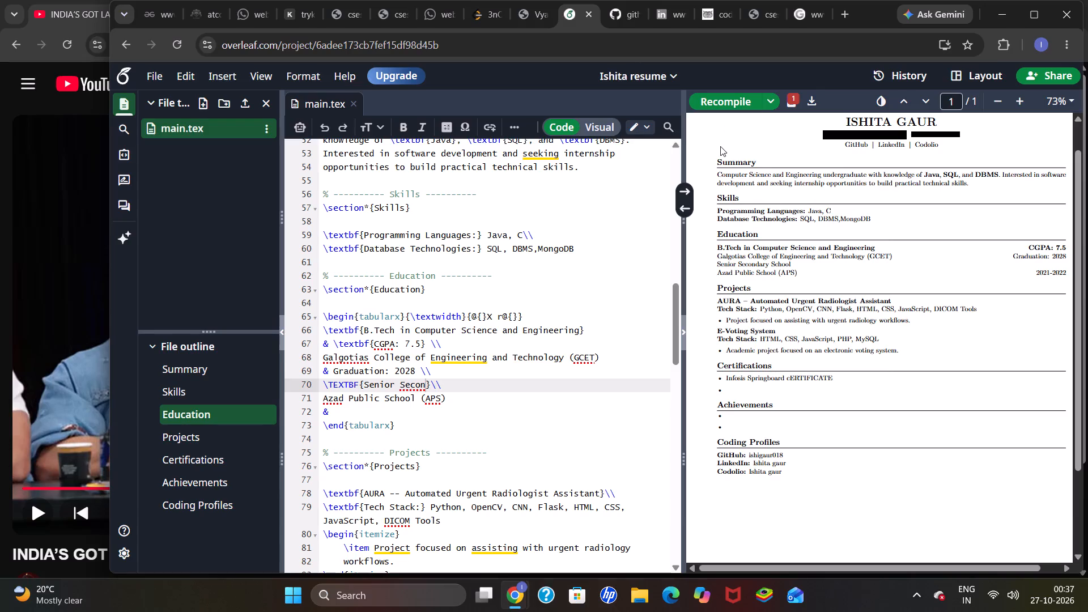
click(534, 381)
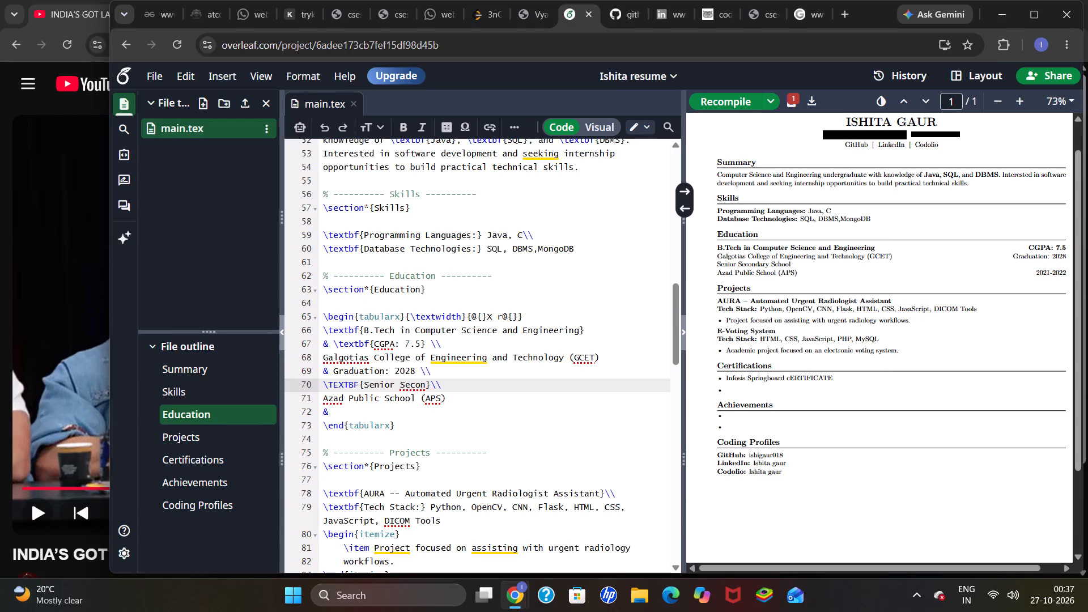
click(420, 386)
key(Right)
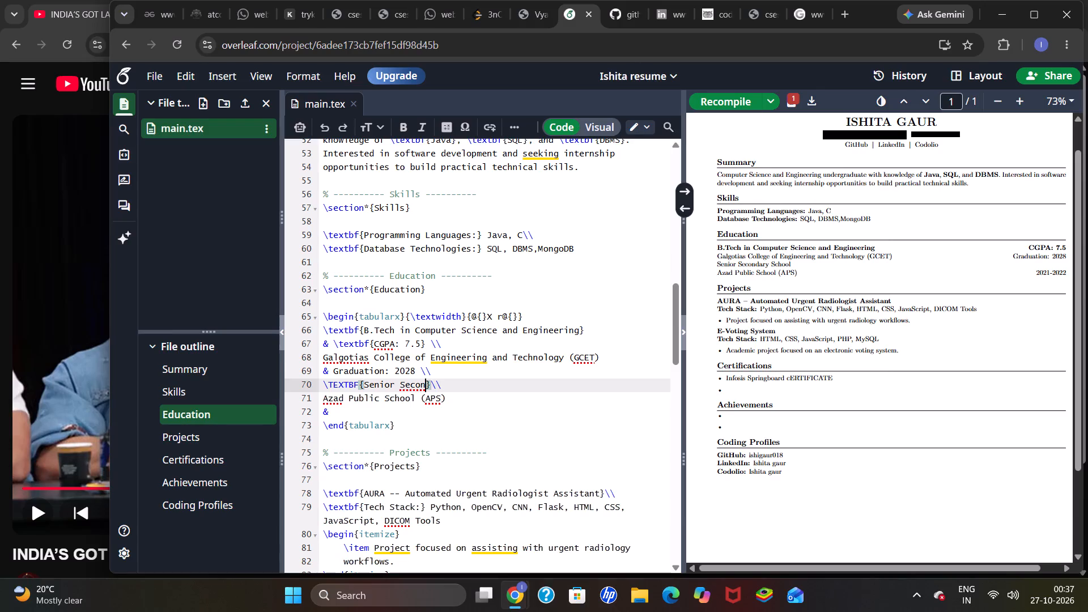
text(dary a)
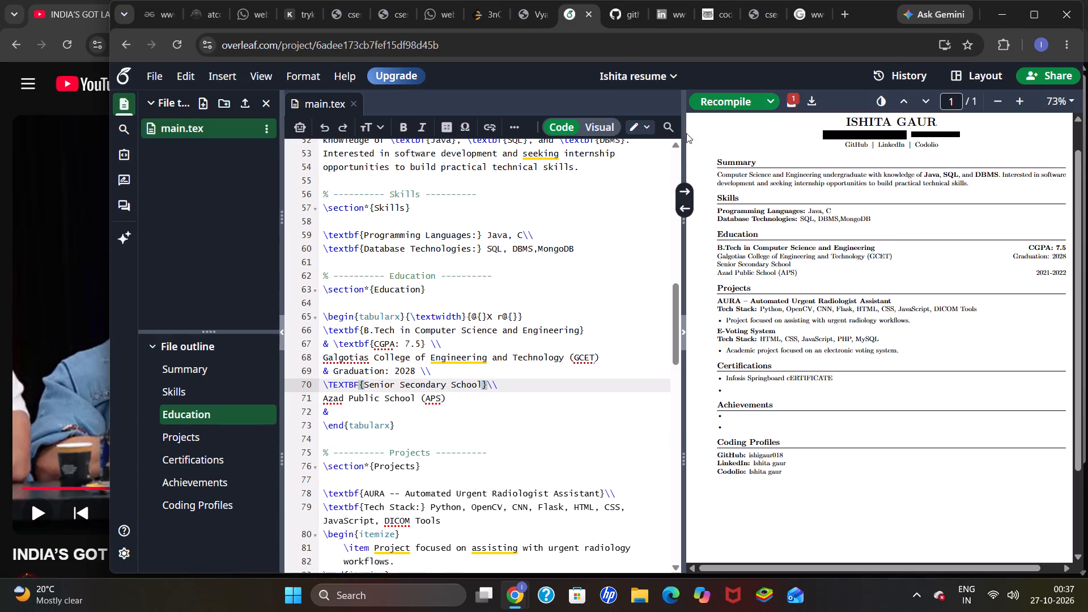
Enter 2023-2024 as the years for Azad Public School (APS) and recompile the PDF.
click(341, 410)
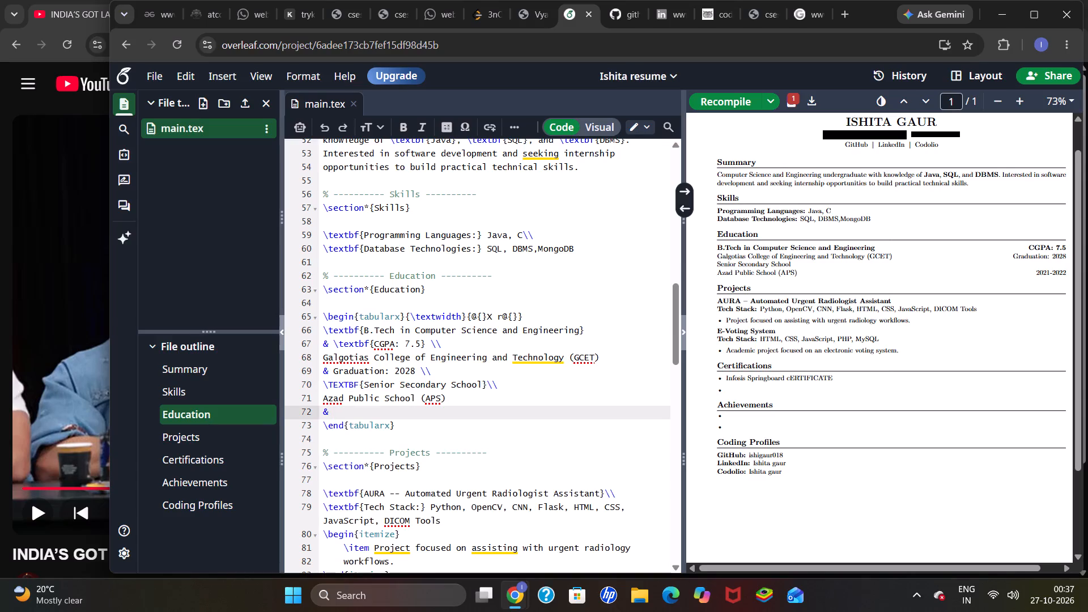
text(202)
key(3)
text(-2024)
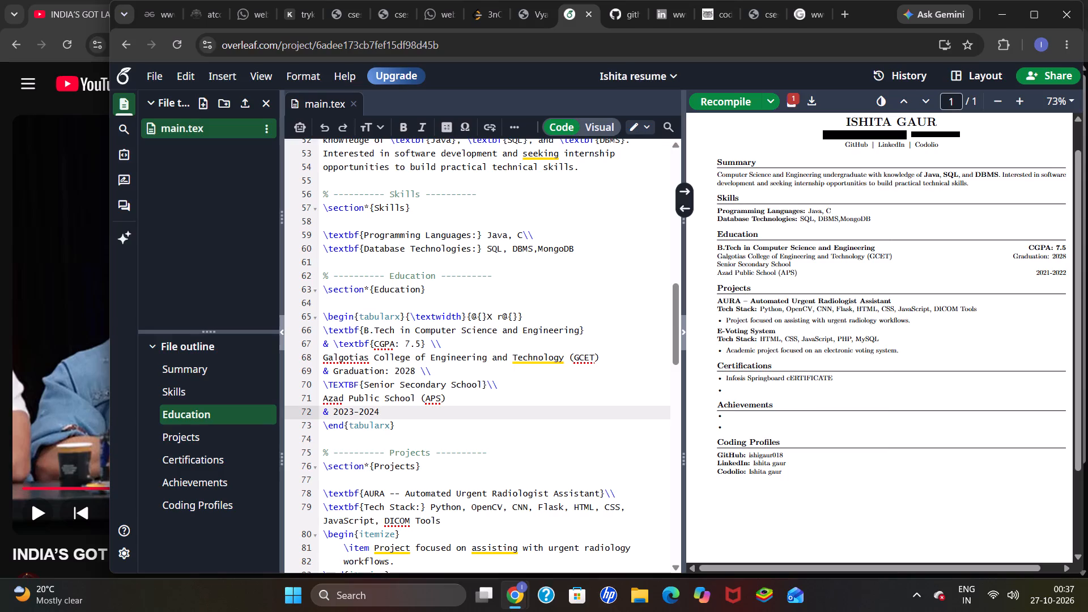
click(717, 93)
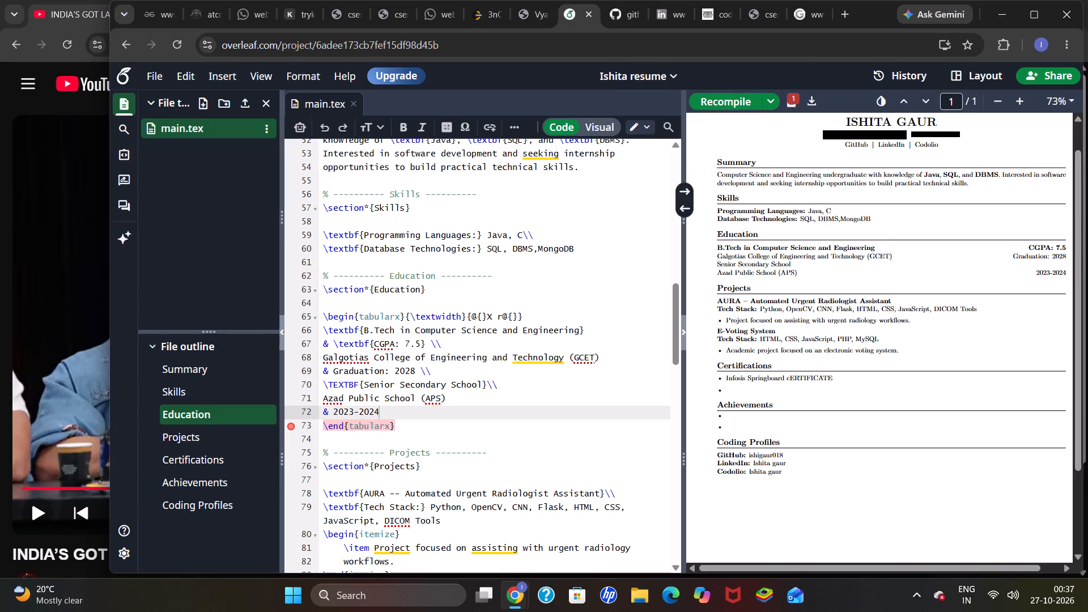
Duplicate the three-line Senior Secondary School entry directly below itself in the Education table.
drag(320, 379, 382, 398)
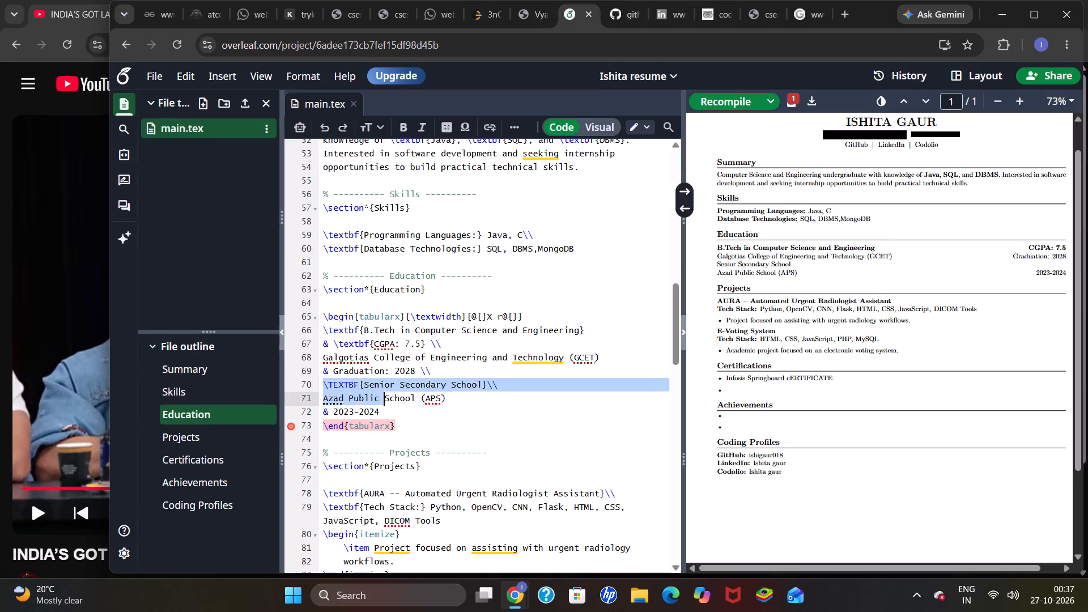
drag(382, 398, 388, 411)
key(ctrl+c)
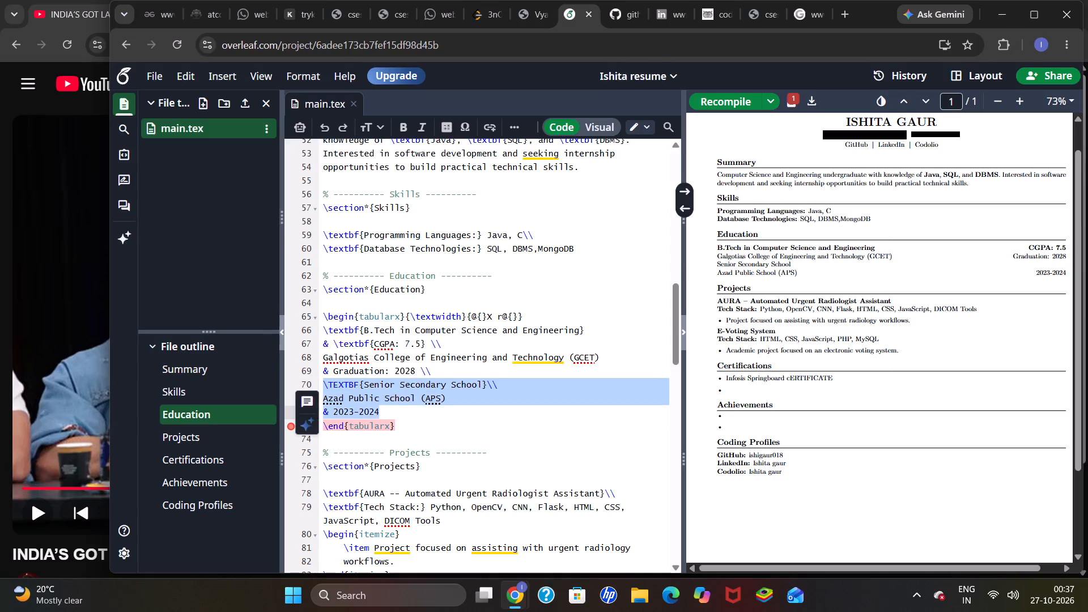
click(388, 411)
key(Return)
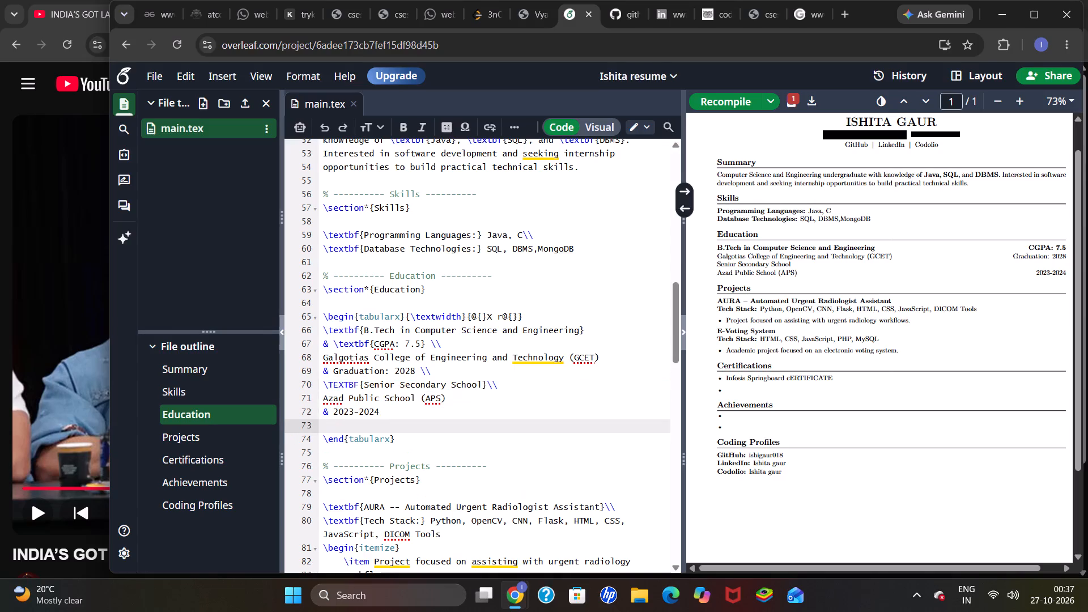
key(ctrl+v)
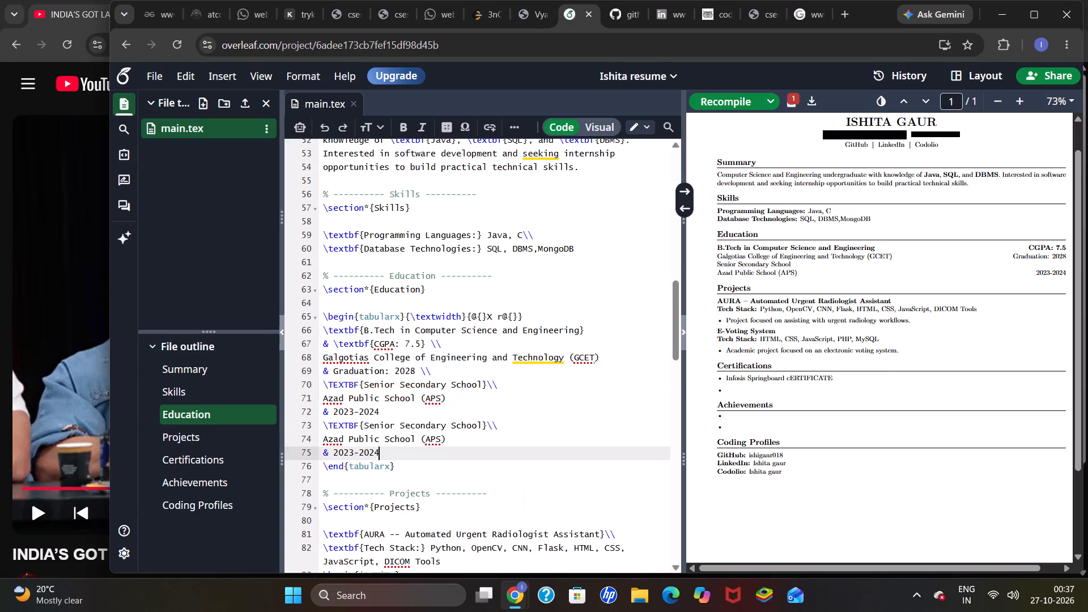
Change the years of the duplicated school entry to 2021-2022.
key(BackSpace)
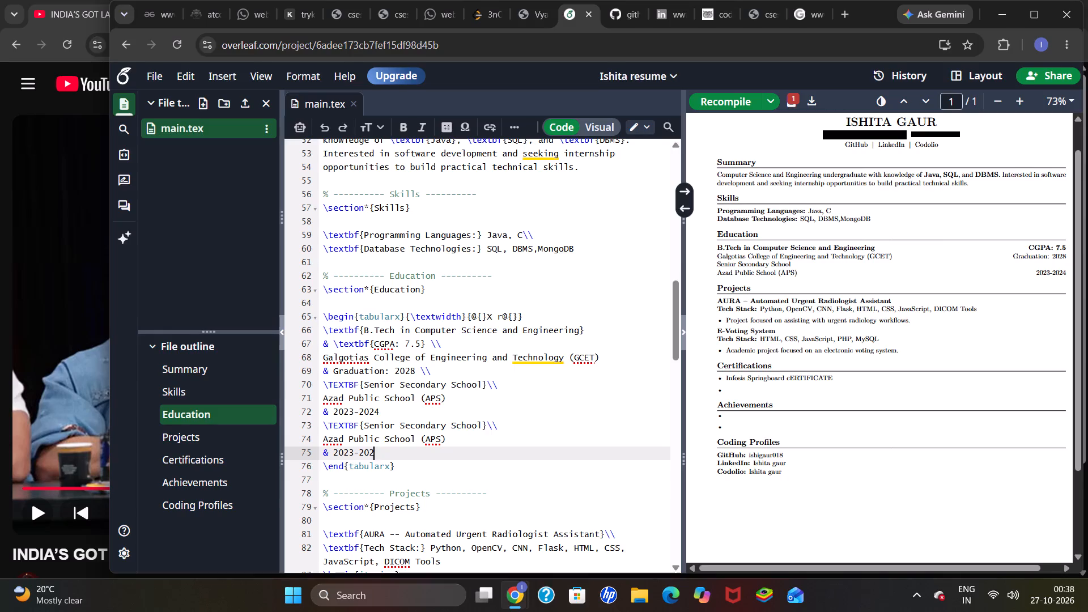
key(2)
key(Left)
key(Left)
key(Left)
key(Left)
key(Left)
key(BackSpace)
key(1)
Change the duplicated entry's heading to "High School" and recompile the PDF.
click(445, 424)
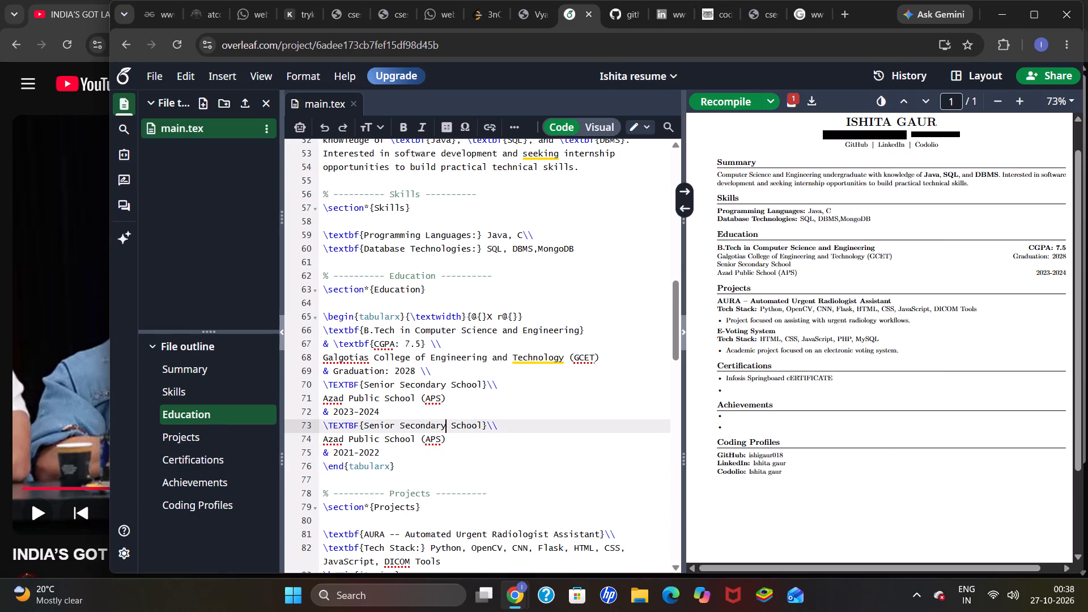
key(BackSpace)
key(BackSpace)
key(BackSpace)
key(BackSpace)
key(BackSpace)
key(BackSpace)
key(BackSpace)
key(BackSpace)
key(BackSpace)
key(BackSpace)
key(BackSpace)
key(BackSpace)
key(BackSpace)
key(BackSpace)
key(BackSpace)
key(BackSpace)
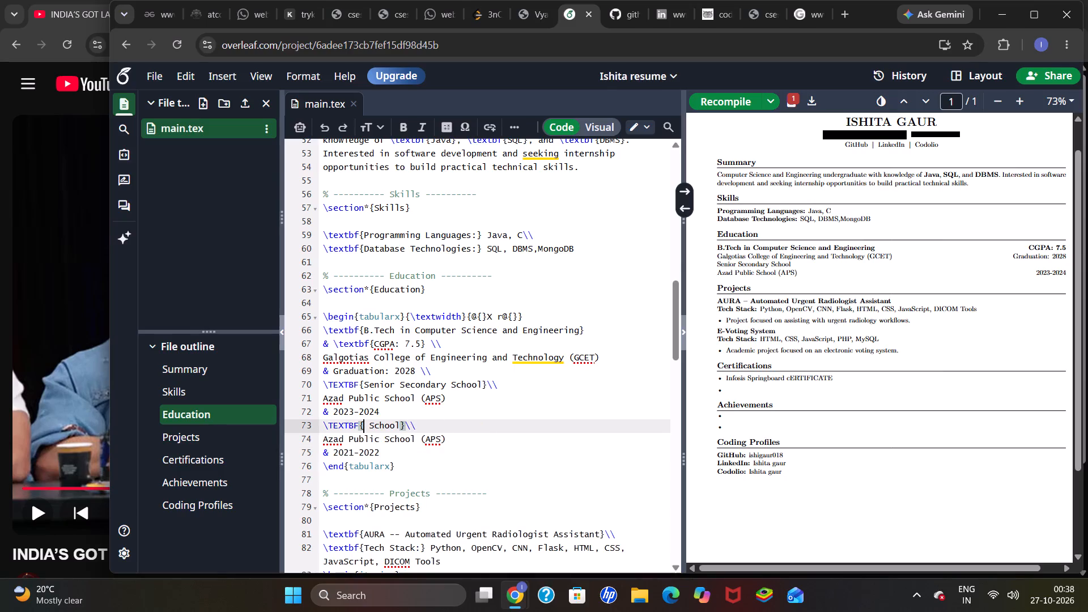
key(h)
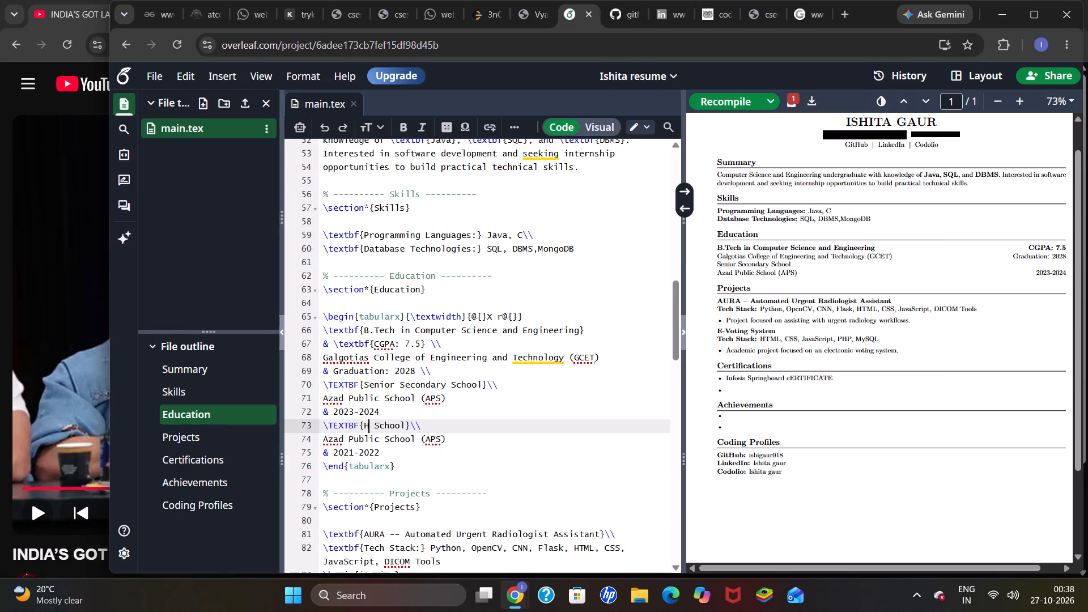
text(igh)
click(747, 103)
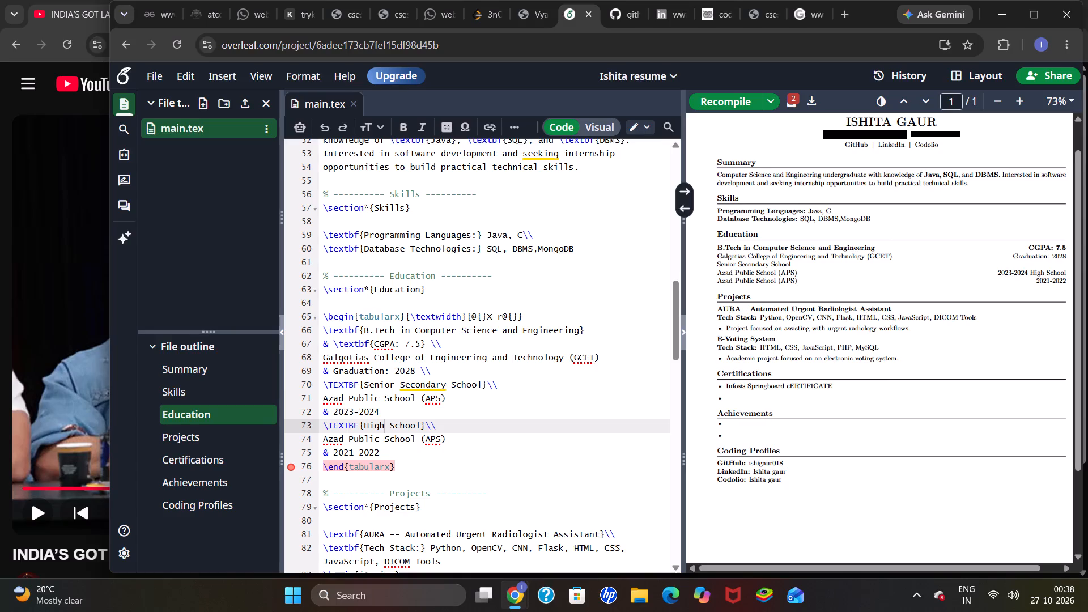
scroll(418, 440, down, 9)
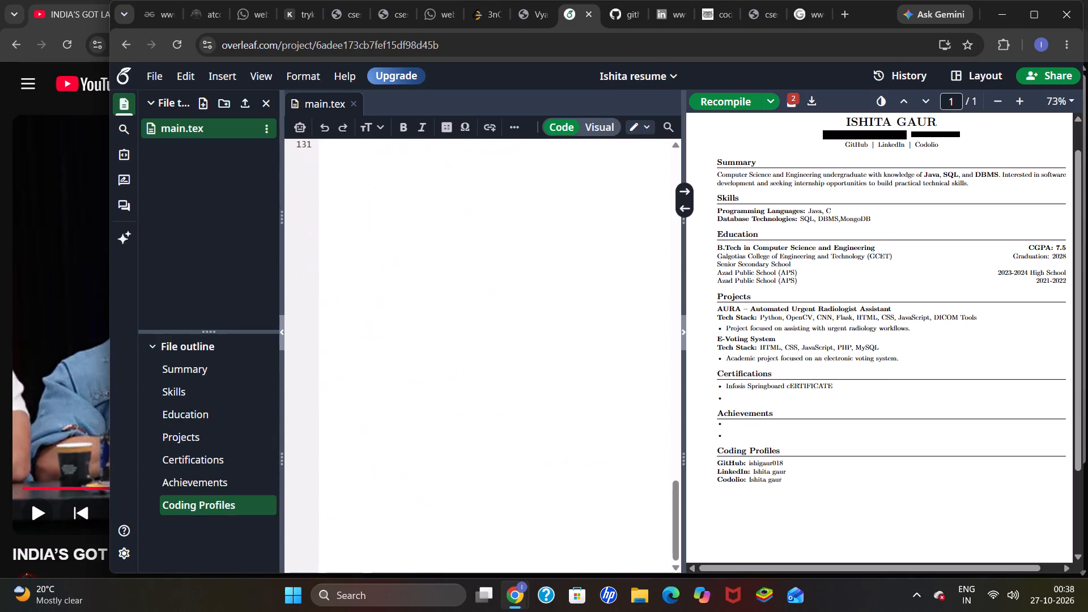
scroll(375, 284, up, 3)
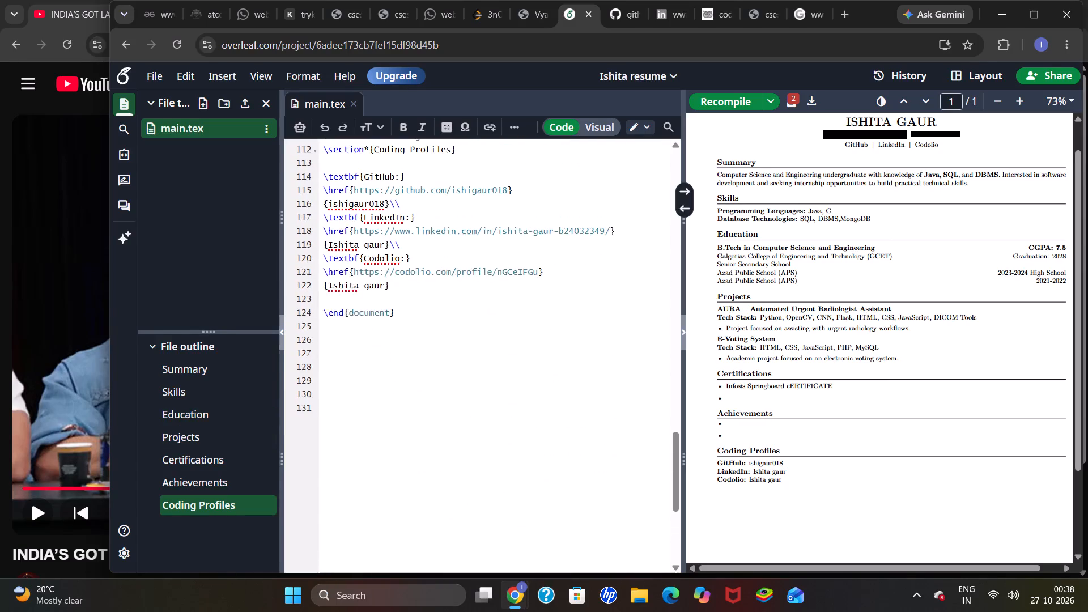
scroll(375, 284, up, 1)
drag(396, 320, 345, 113)
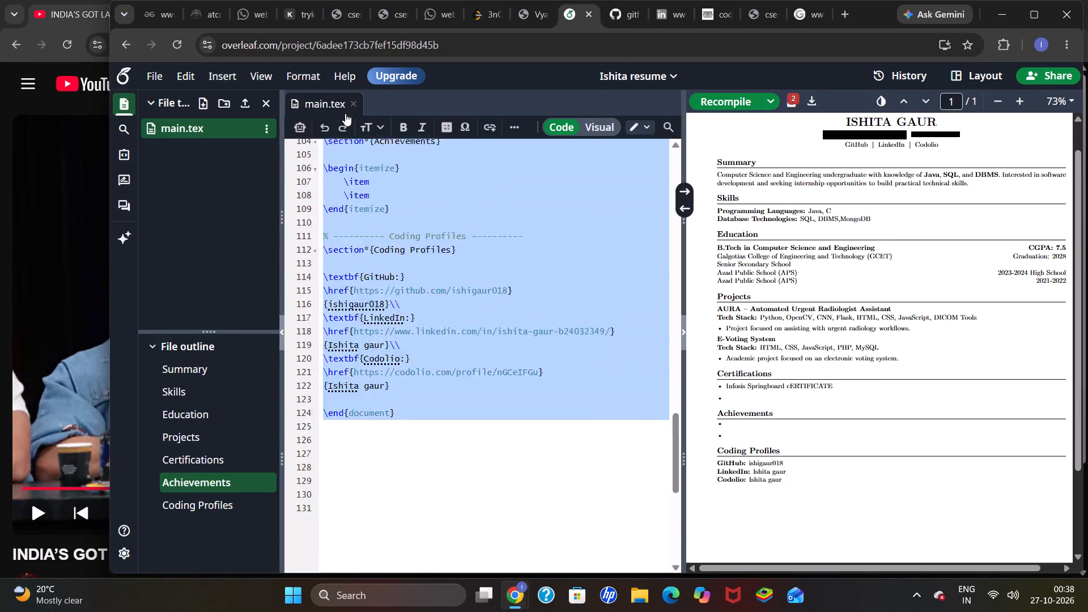
drag(345, 113, 345, 112)
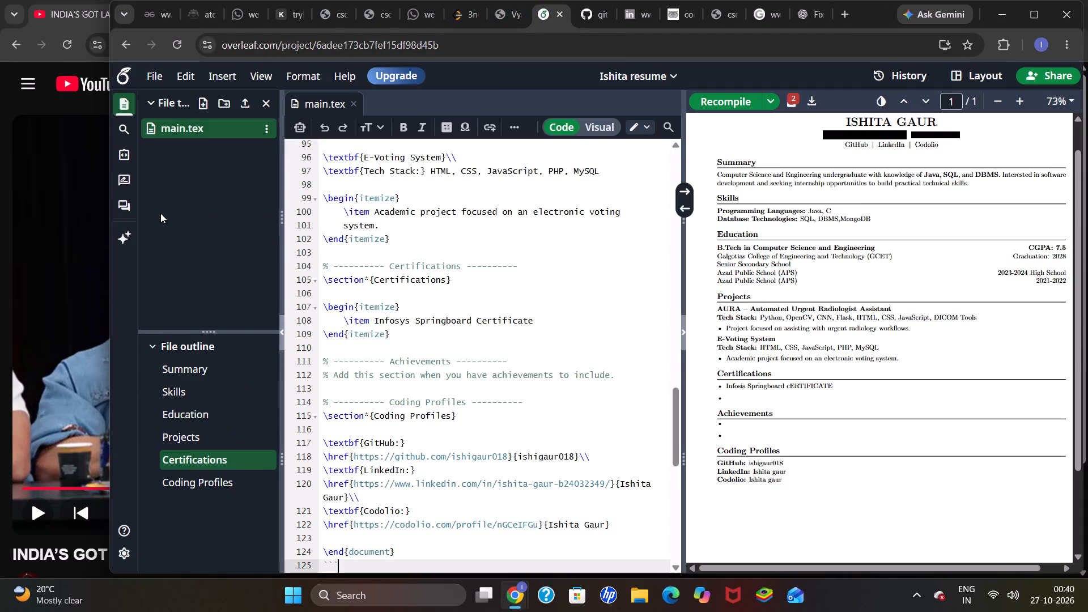
click(706, 102)
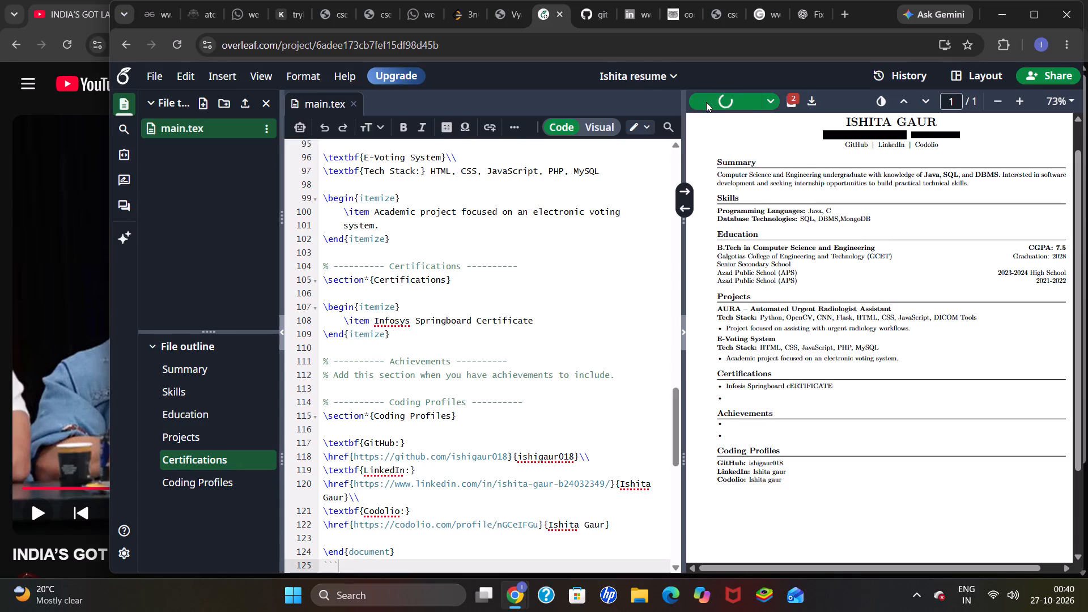
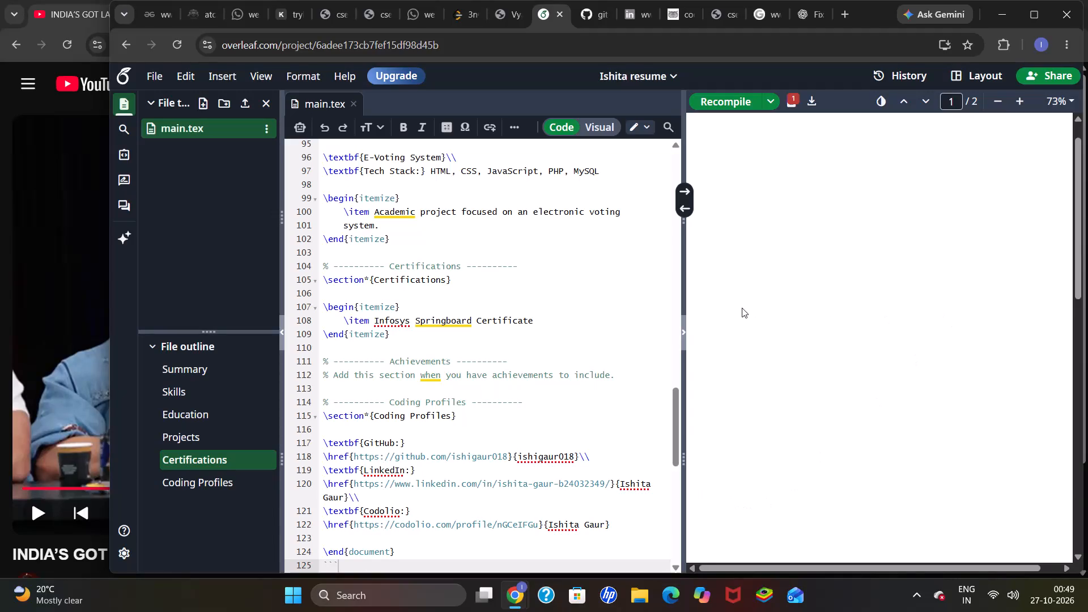
Recompile the resume and examine its compile logs alongside the closing sections of main.tex.
scroll(742, 308, up, 2)
scroll(742, 308, down, 1)
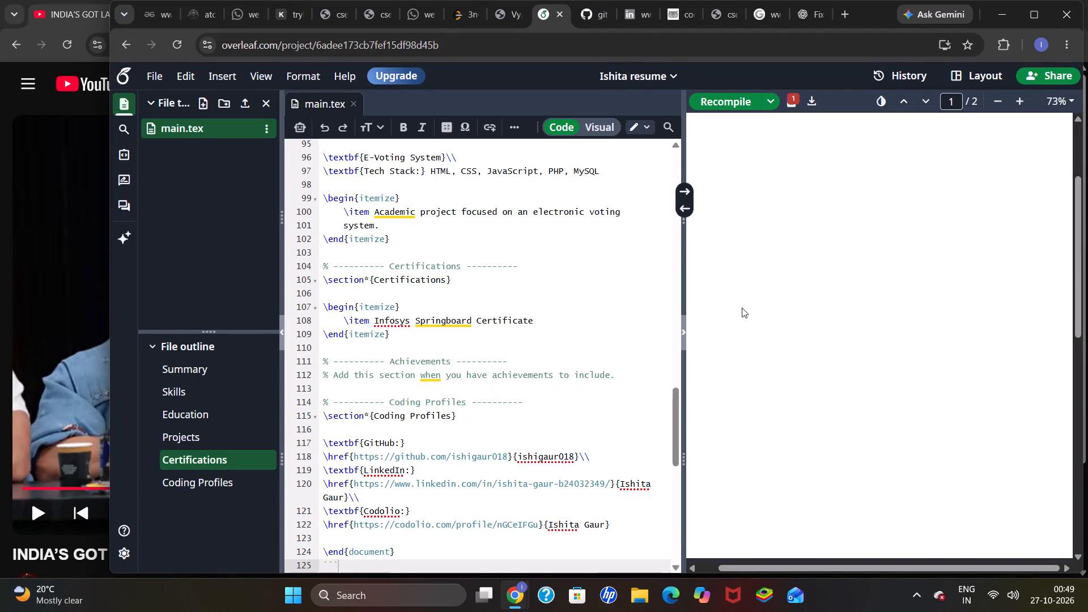
scroll(742, 308, down, 1)
click(721, 94)
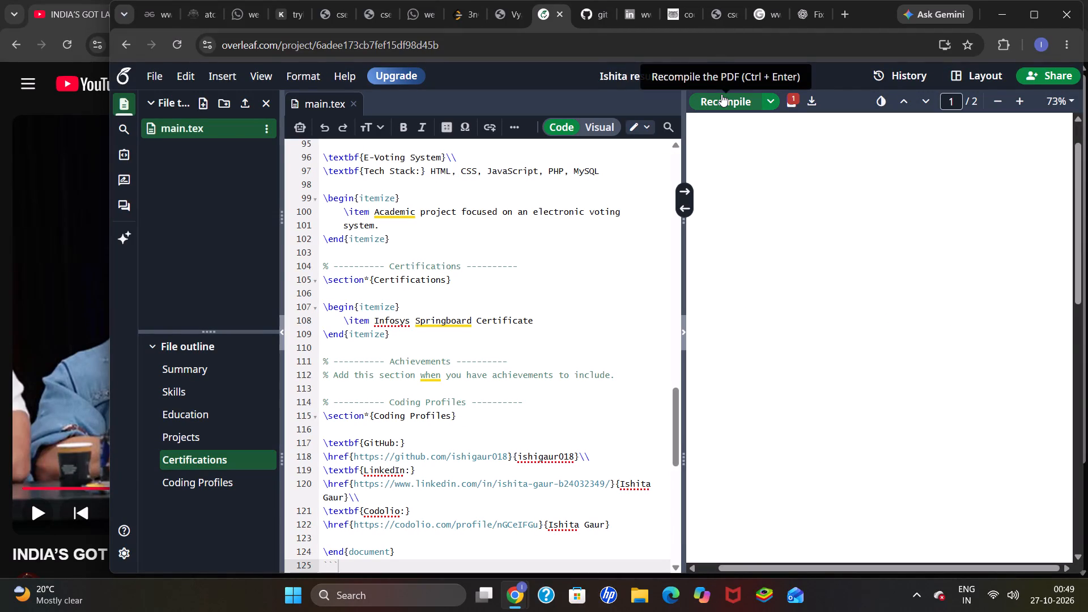
click(800, 96)
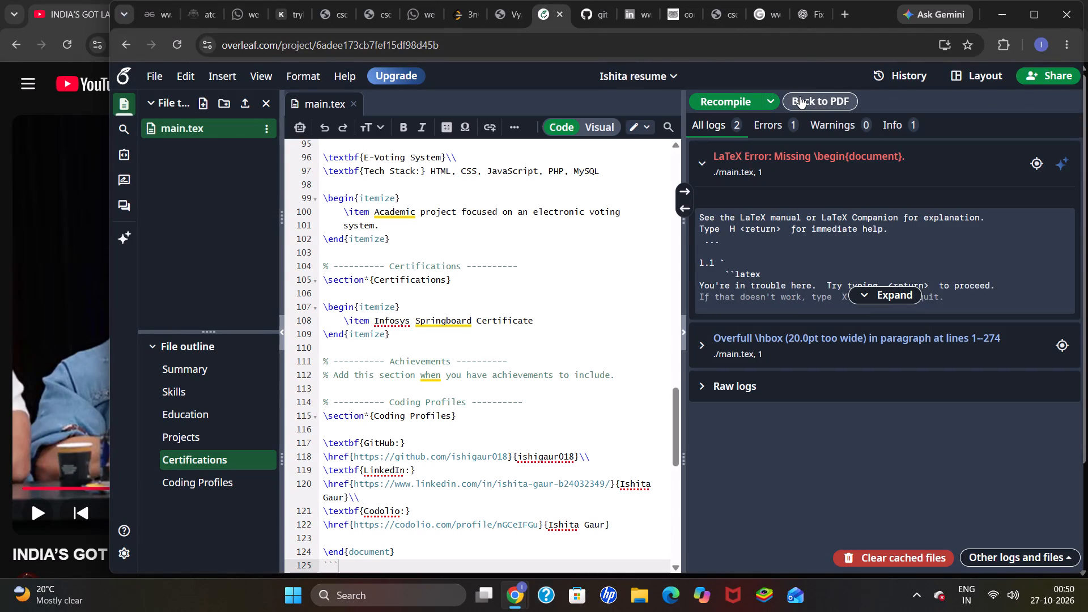
scroll(823, 284, left, 1)
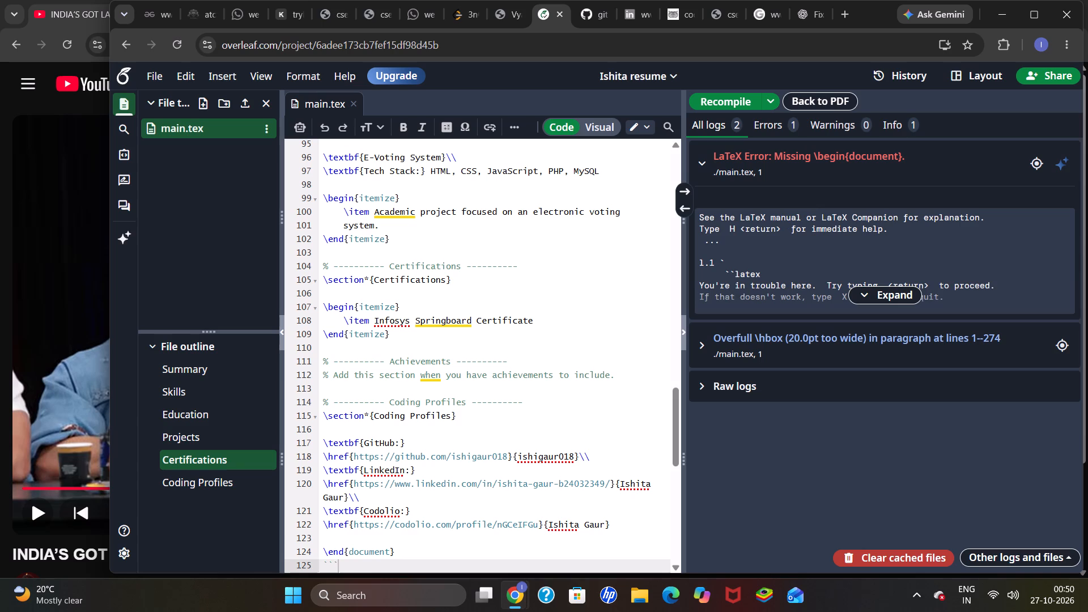
scroll(823, 284, left, 1)
scroll(566, 441, down, 1)
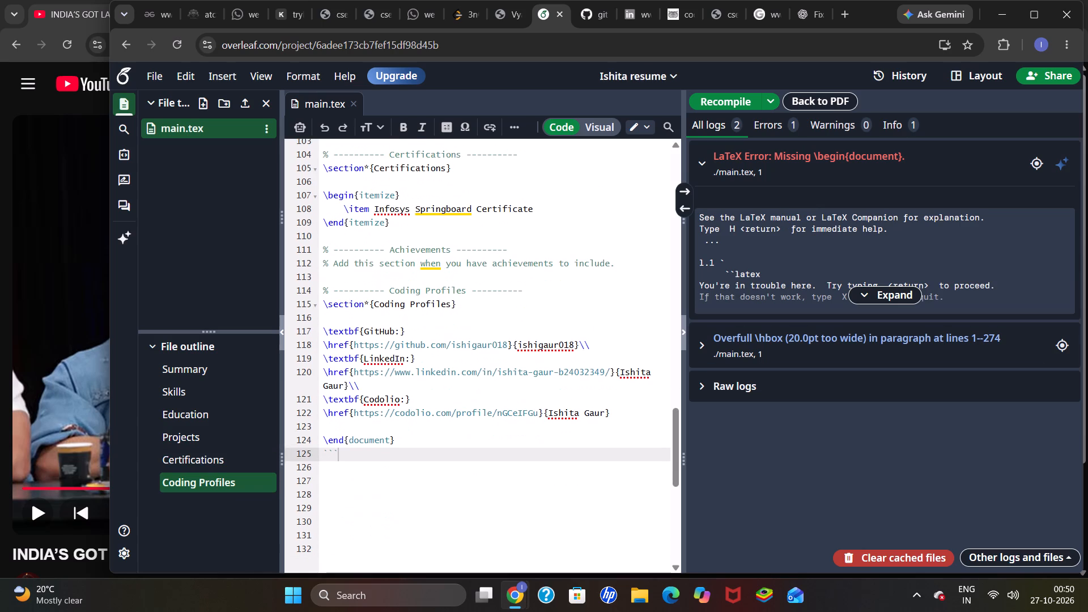
scroll(566, 441, up, 2)
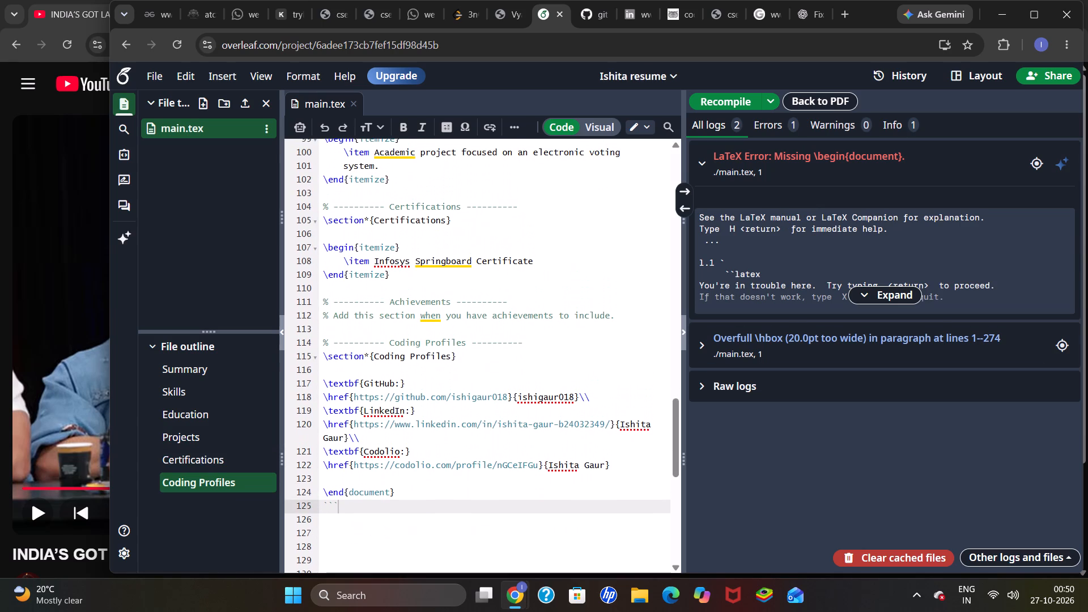
scroll(566, 441, up, 2)
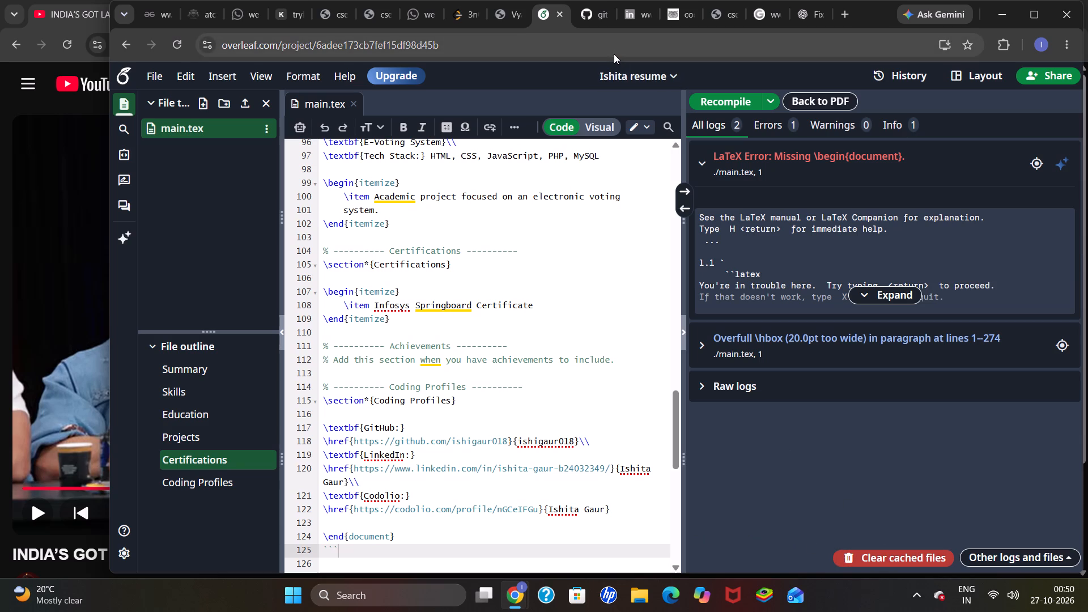
key(Print)
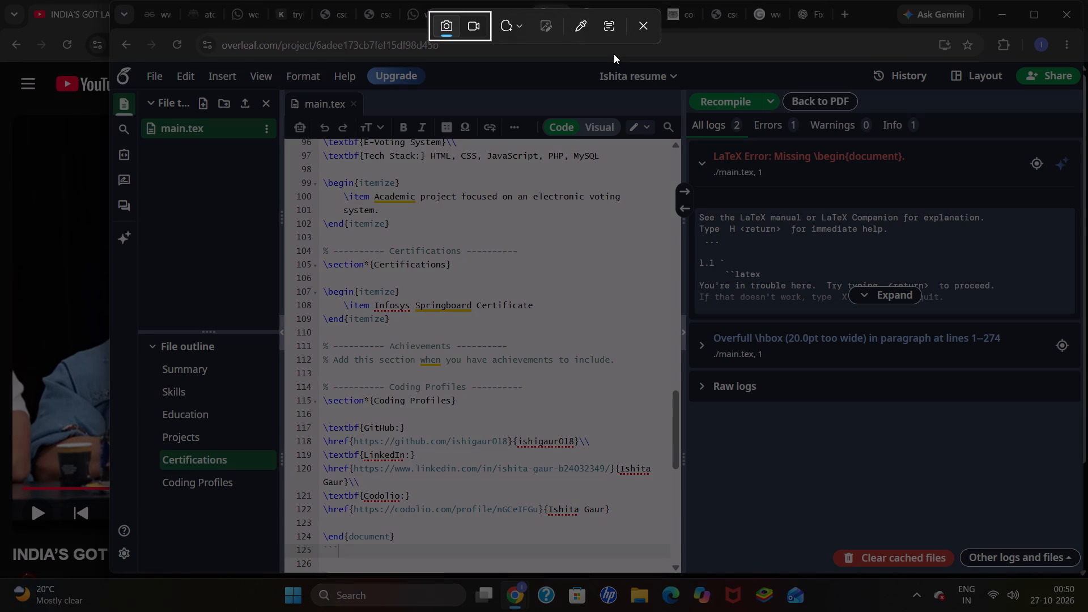
click(518, 28)
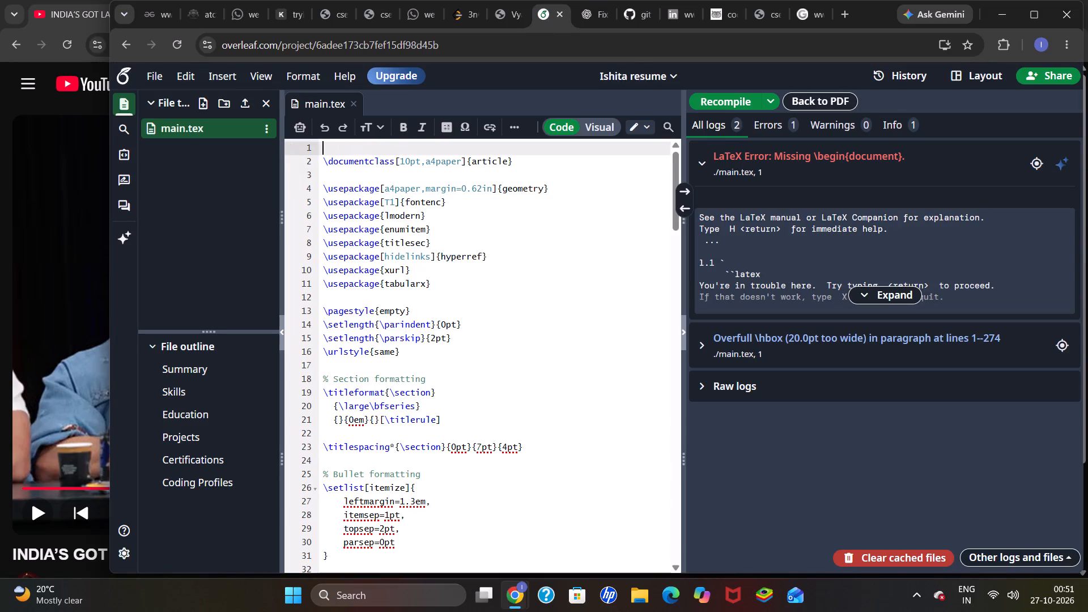
key(BackSpace)
Look through main.tex down to its end and recompile the resume.
scroll(374, 342, down, 3)
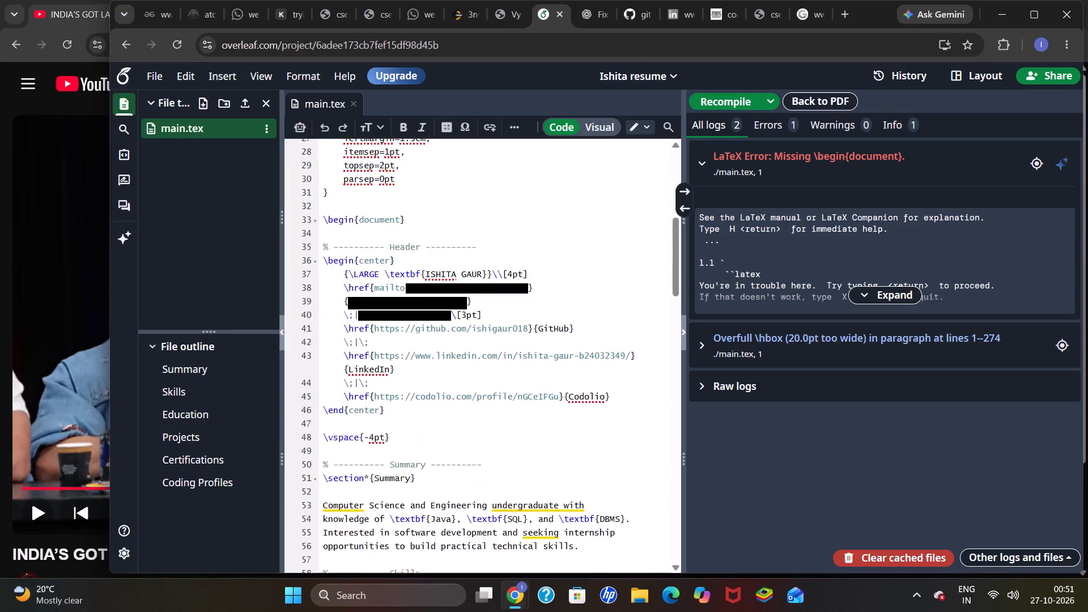
scroll(374, 342, down, 3)
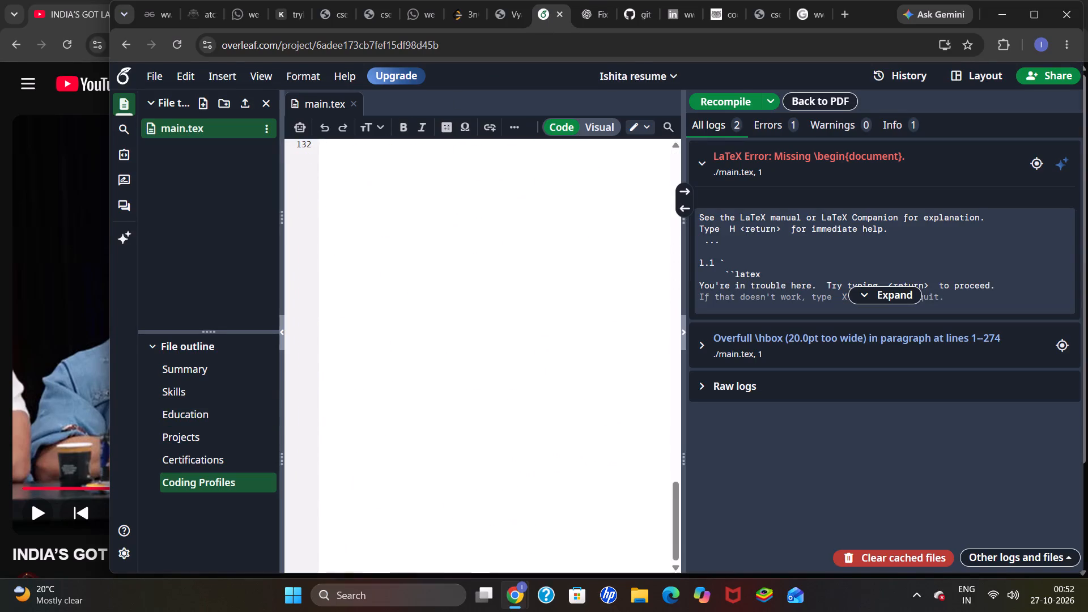
click(738, 95)
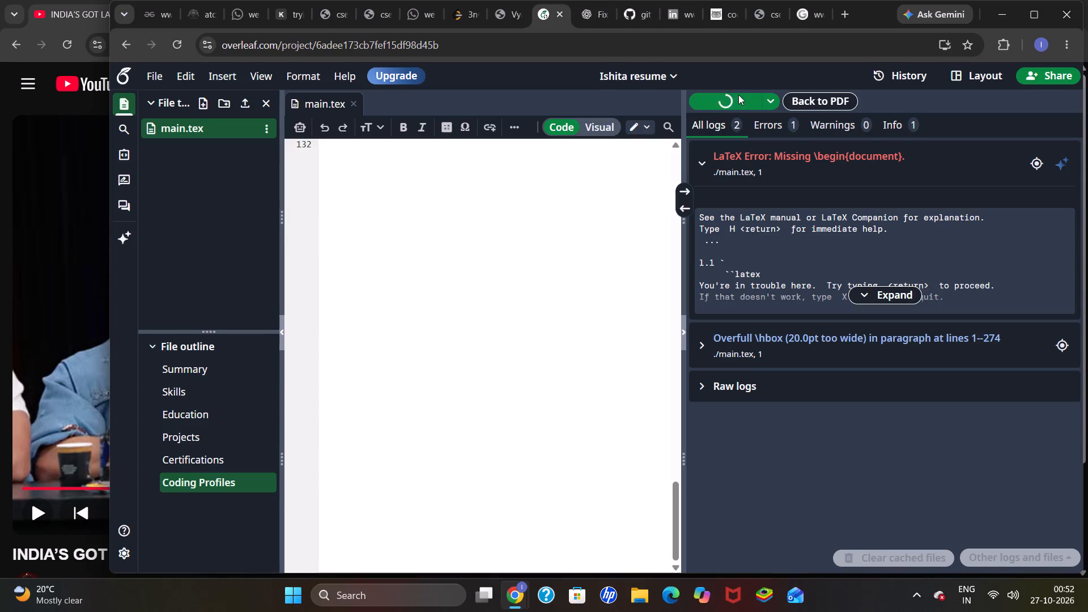